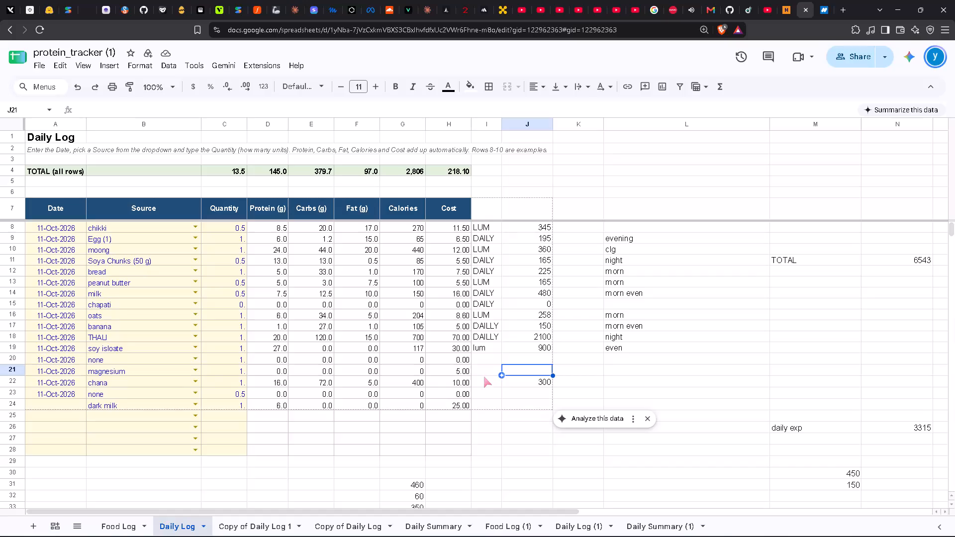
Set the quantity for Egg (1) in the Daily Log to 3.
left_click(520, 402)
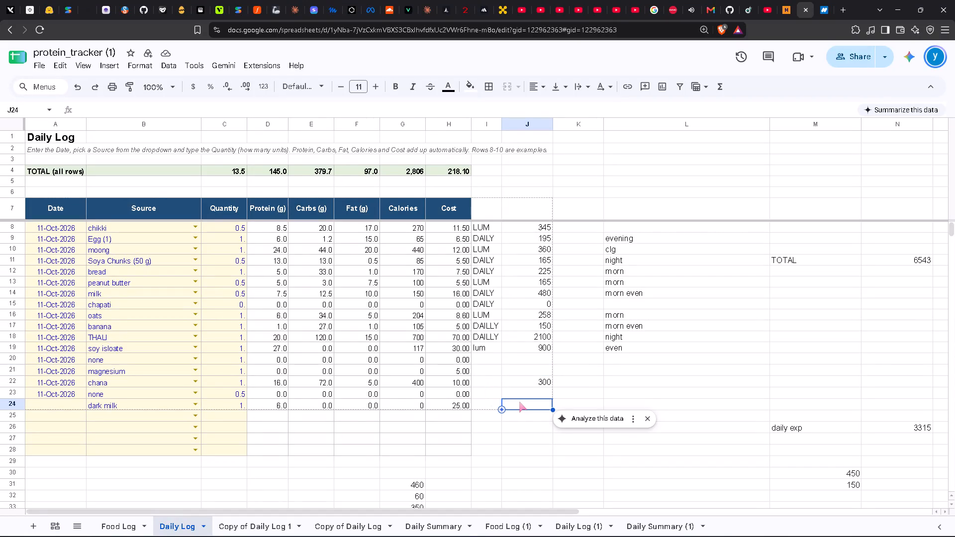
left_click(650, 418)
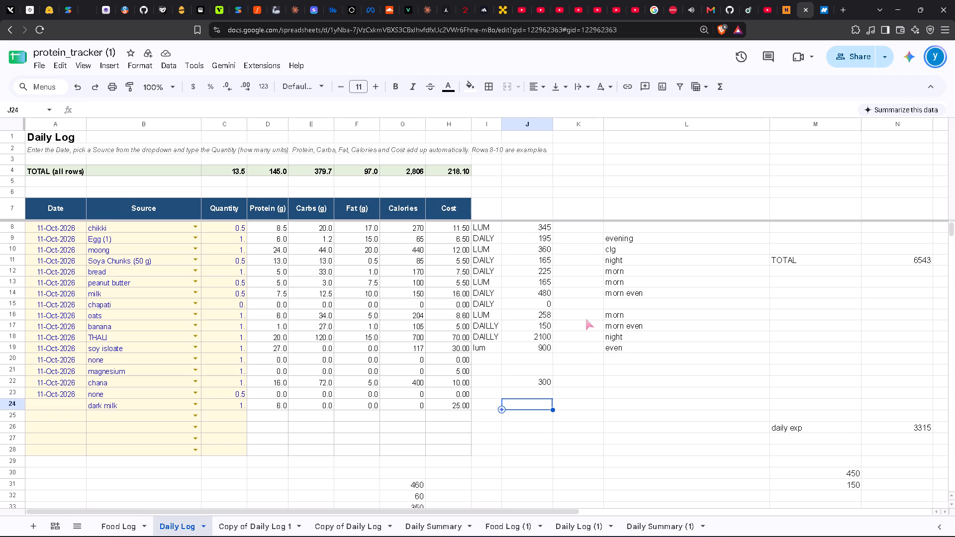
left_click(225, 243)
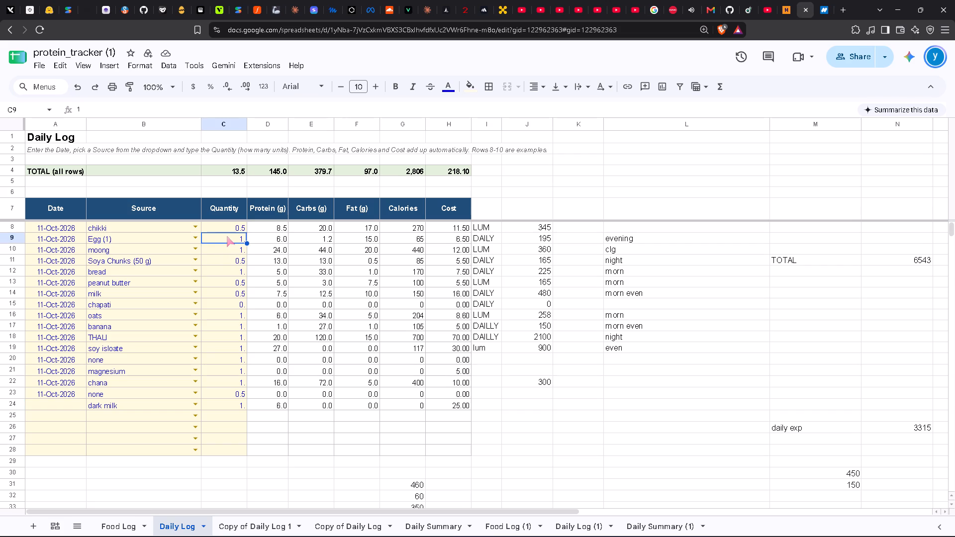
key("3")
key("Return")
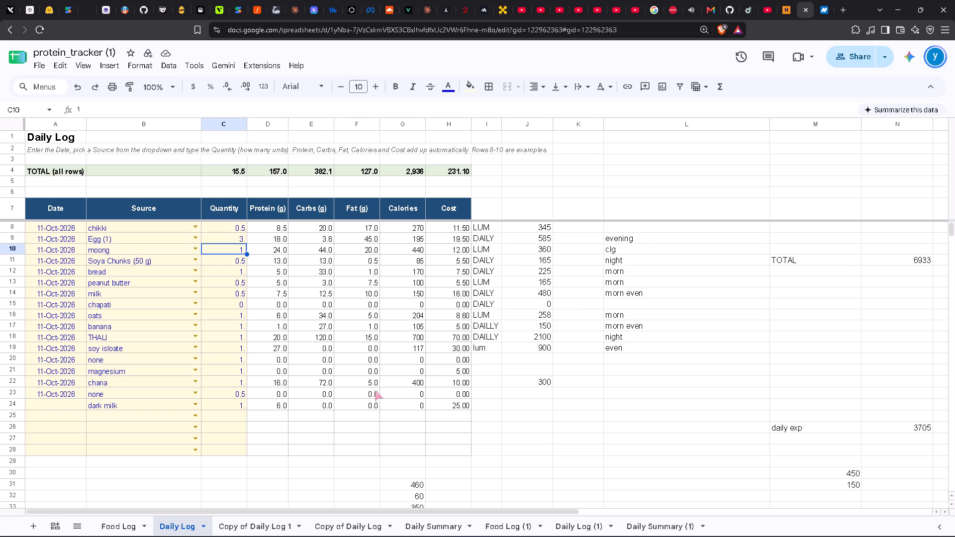
Start a food list in column K of the Daily Log with chikki in K40 and egg in K41.
left_click(229, 261)
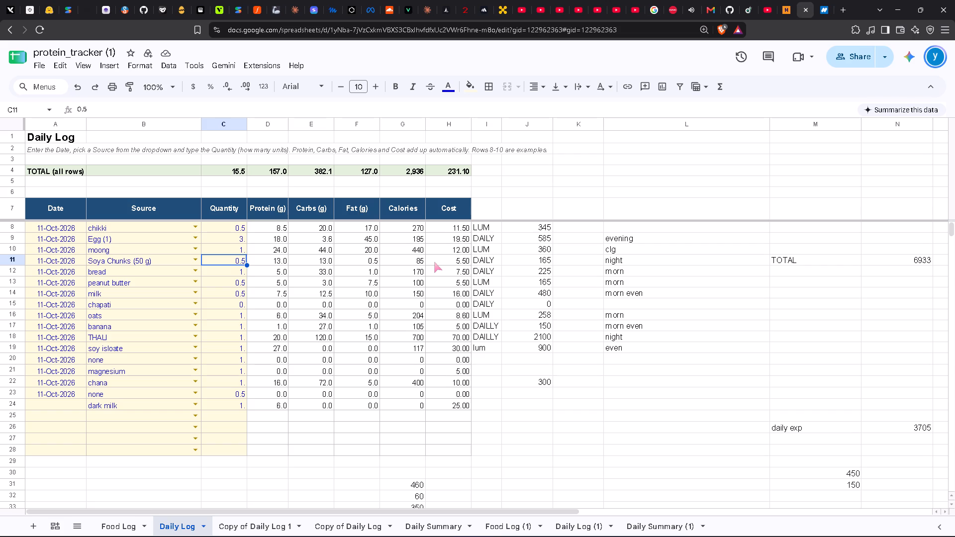
left_click(577, 239)
scroll(573, 524, "down", 5)
scroll(569, 438, "down", 2)
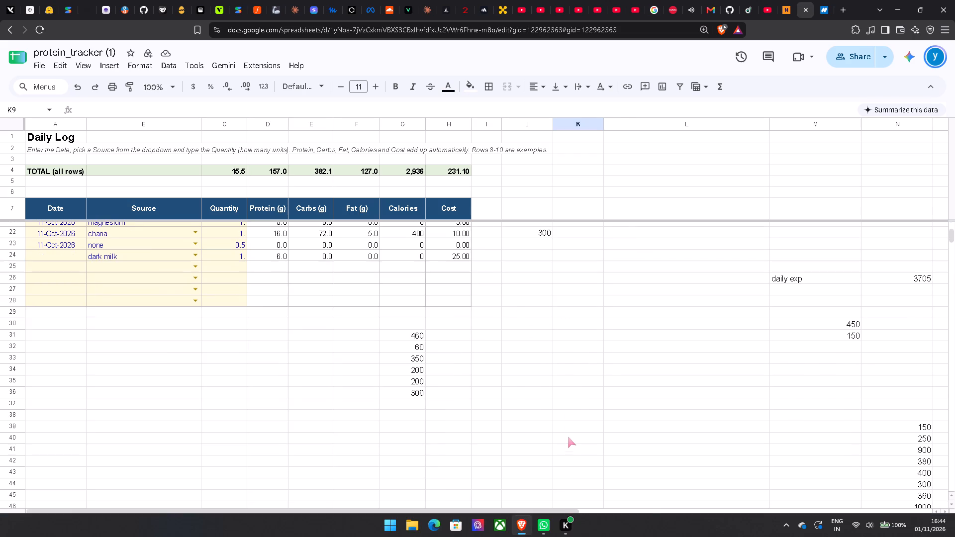
scroll(569, 438, "down", 2)
left_click(569, 387)
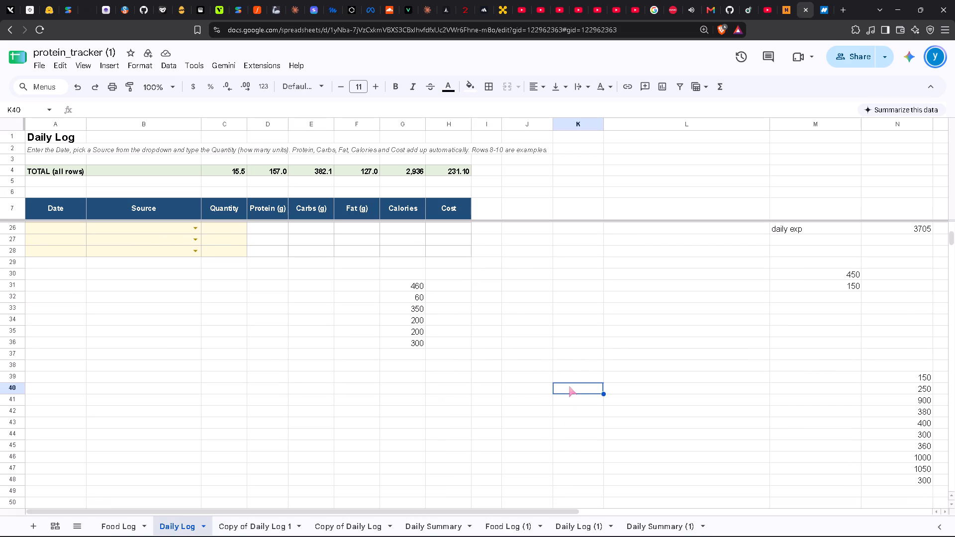
scroll(570, 387, "up", 7)
scroll(570, 387, "down", 6)
type("chikki")
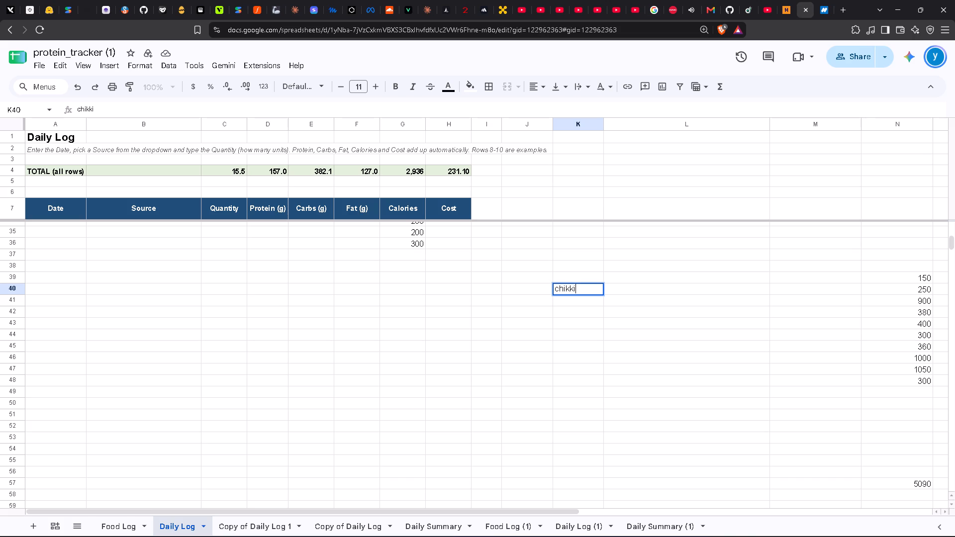
key("Return")
type("egg")
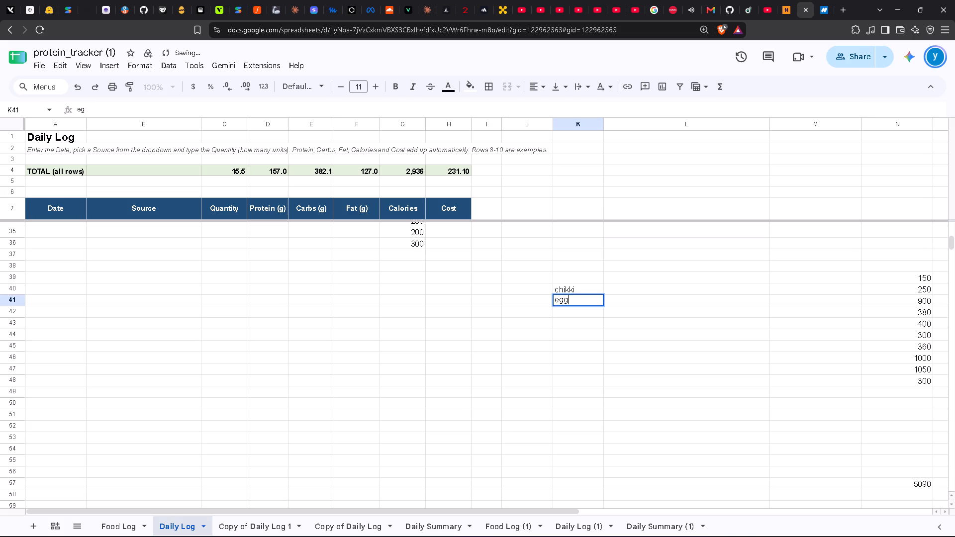
key("Return")
Add "boomg soya" in K42 and "thali" in K43 to the column K food list.
scroll(571, 385, "up", 9)
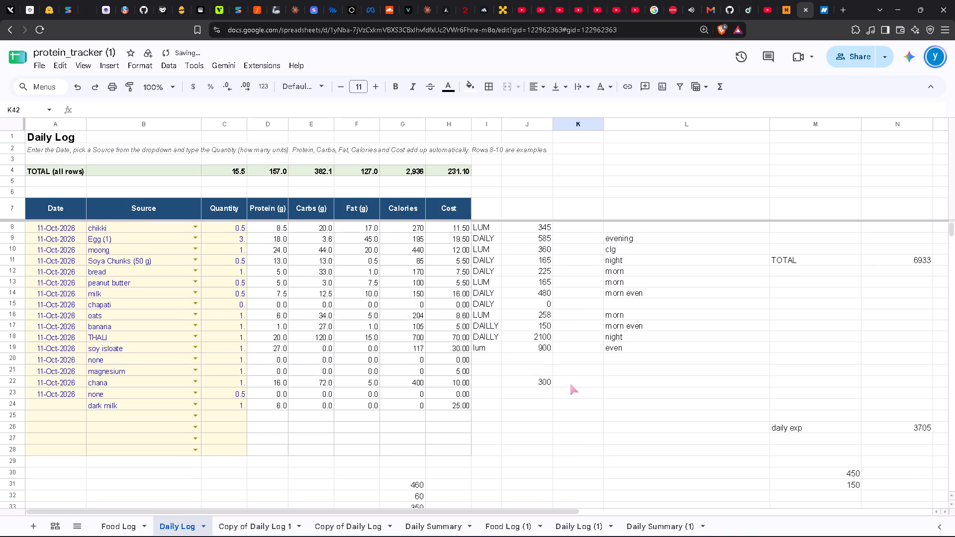
scroll(571, 385, "down", 7)
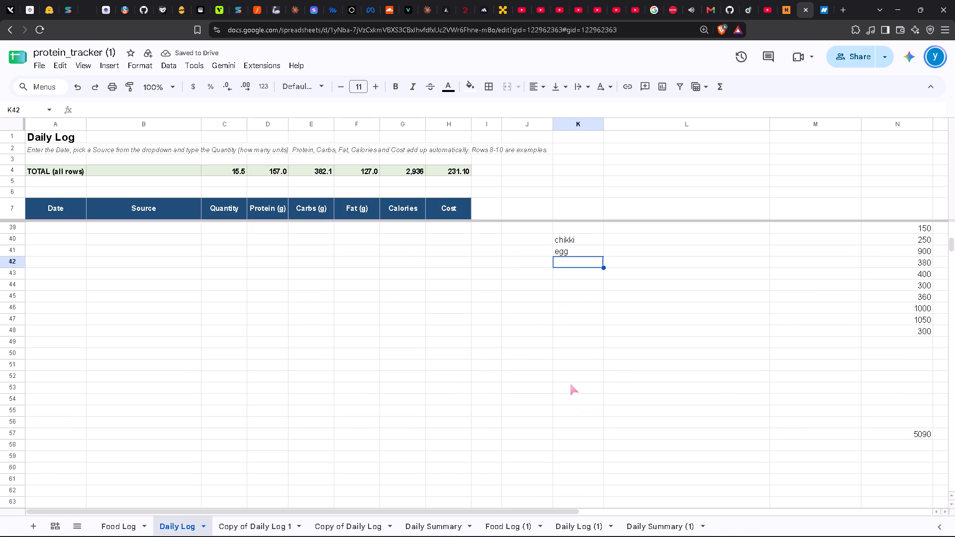
type("boomg soya")
key("Return")
type("thali")
key("Return")
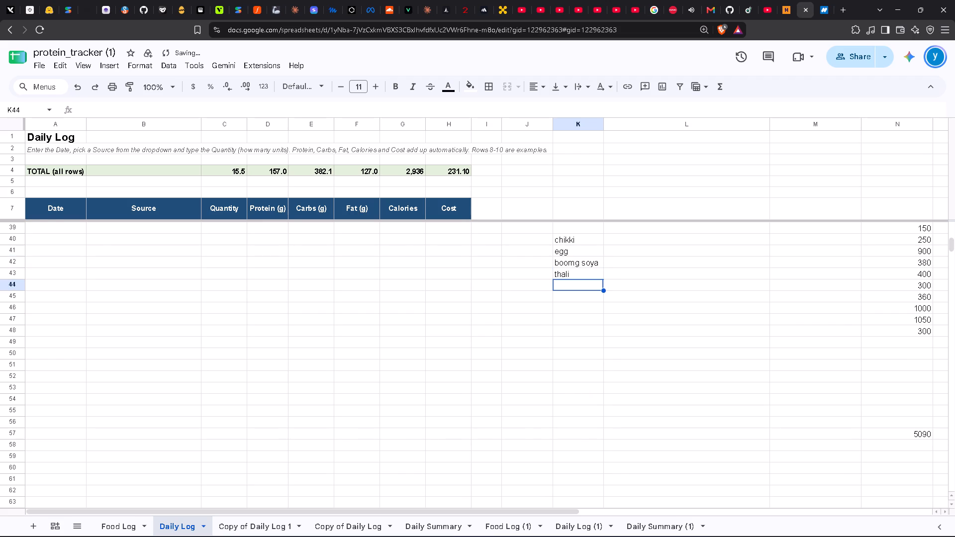
Add "peanut butter" in K44 and "isloate" in K45 to the column K food list.
scroll(574, 383, "up", 12)
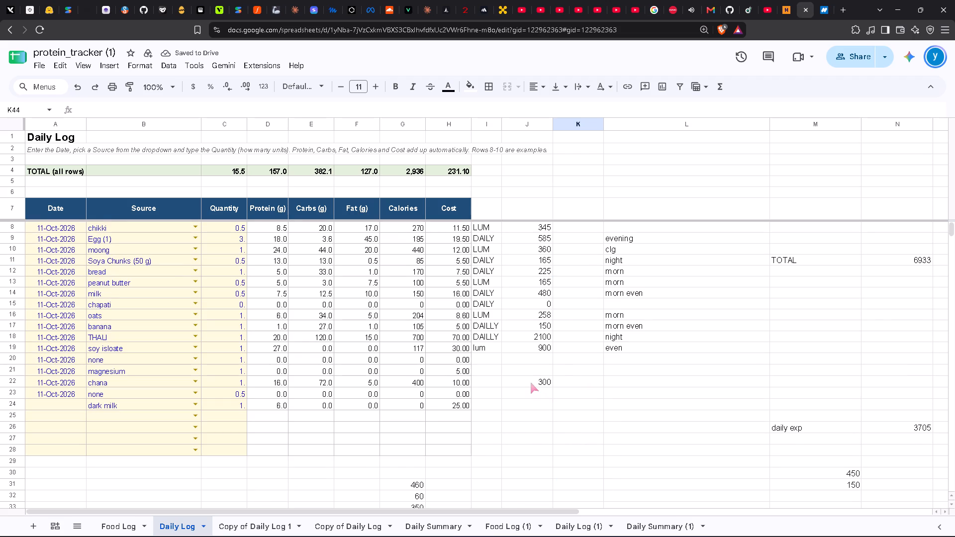
scroll(531, 383, "down", 3)
type("peanut butter")
key("Return")
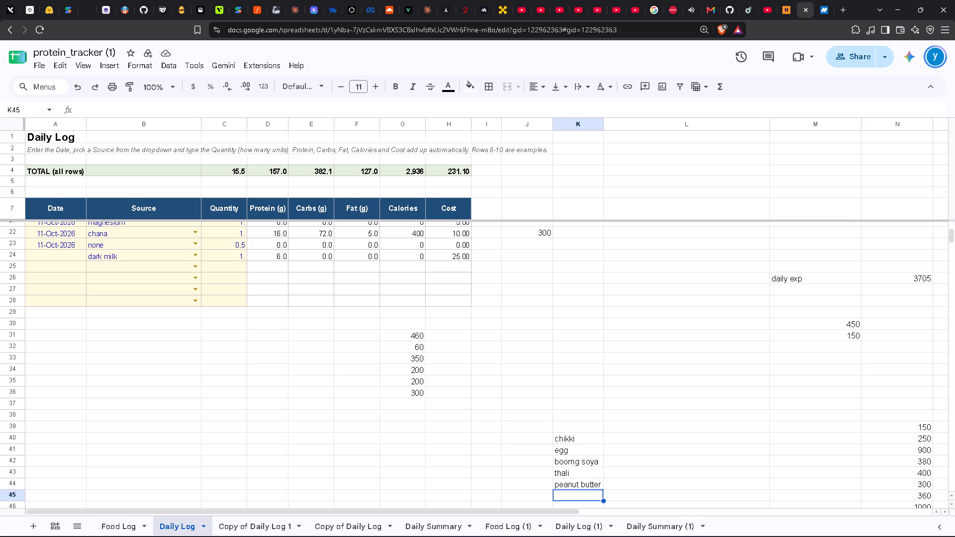
key("o")
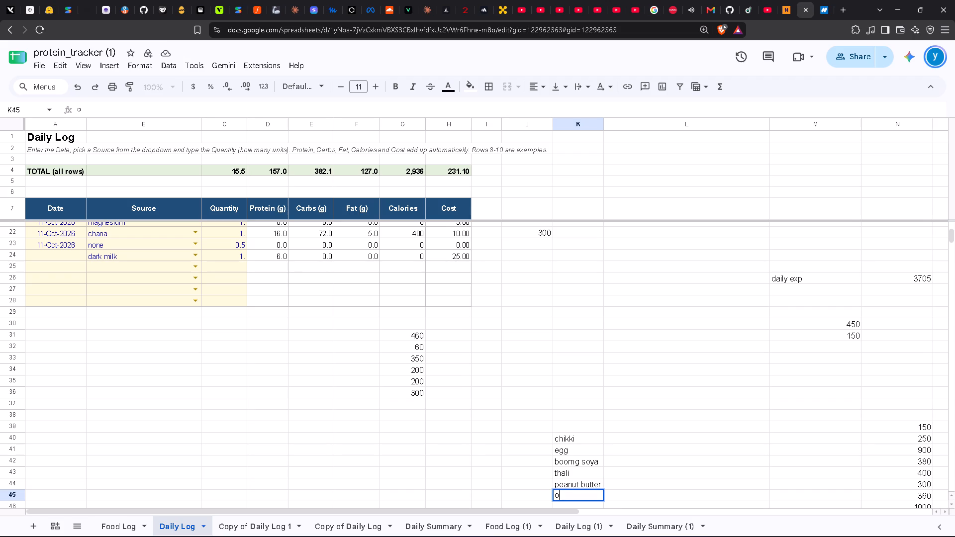
key("BackSpace")
type("isloate")
scroll(363, 347, "up", 6)
left_click(123, 412)
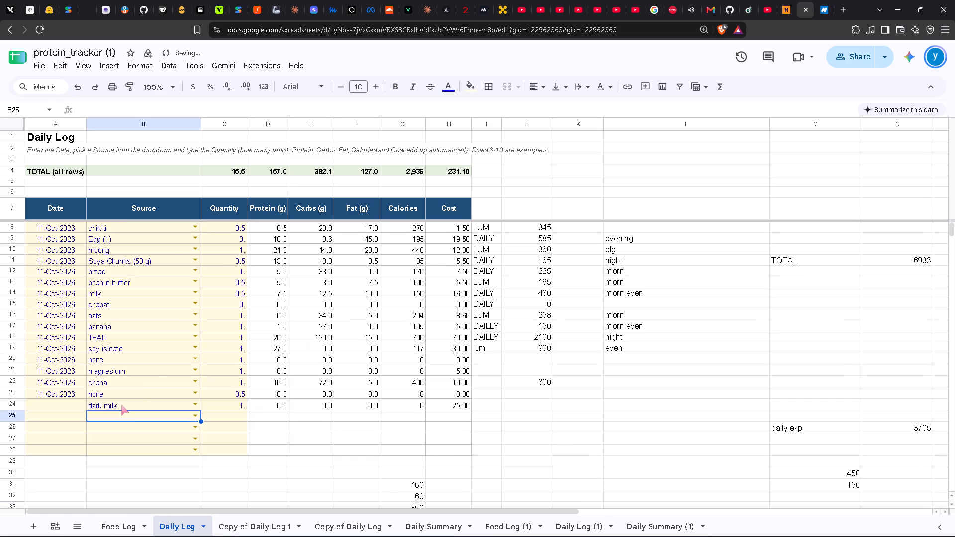
Look at the Magnesium Glycinate results on Hyugalife and the Nutrabay shopping cart, and return to the protein tracker.
scroll(122, 405, "up", 2)
left_click(211, 468)
left_click(155, 414)
left_click(785, 0)
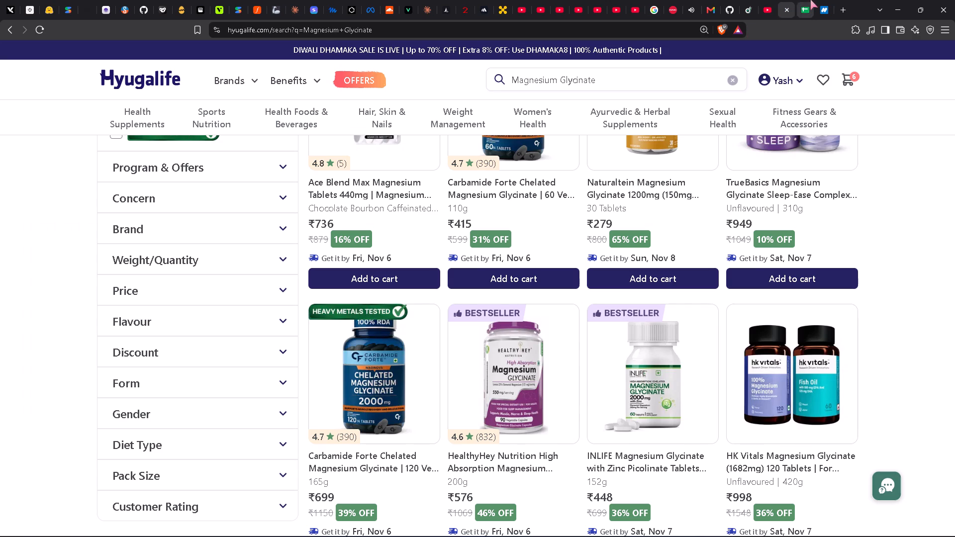
left_click(818, 0)
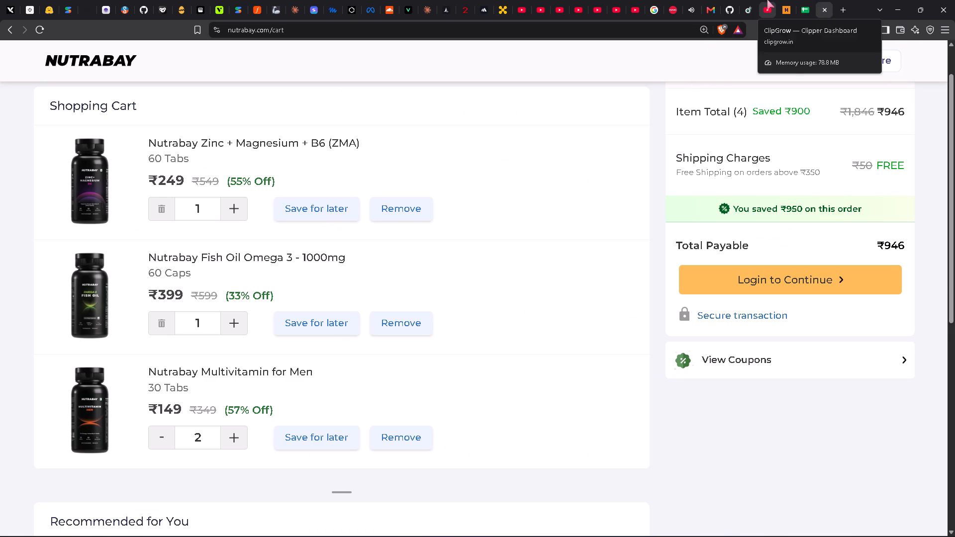
left_click(804, 0)
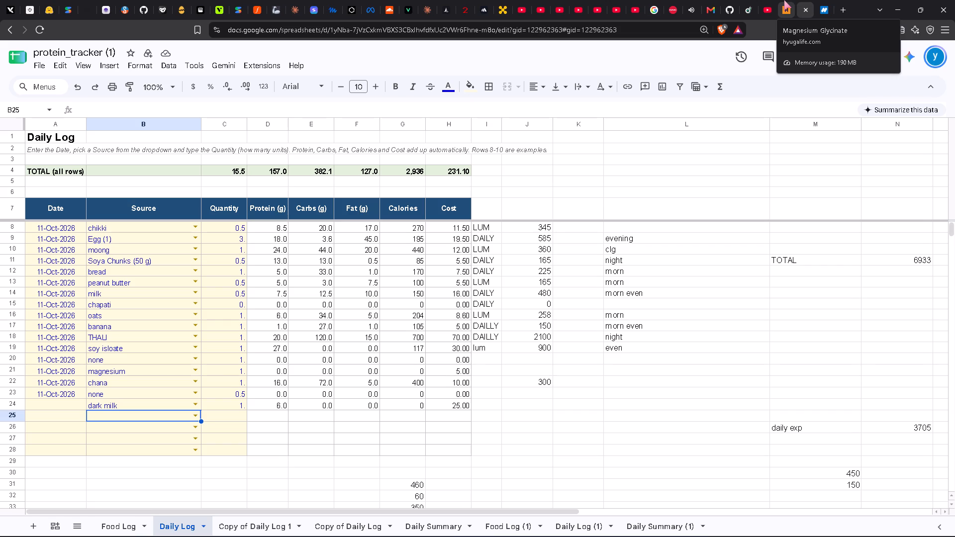
Add "oats" in K46 and "banana" in K47 to the column K food list.
scroll(819, 12, "down", 4)
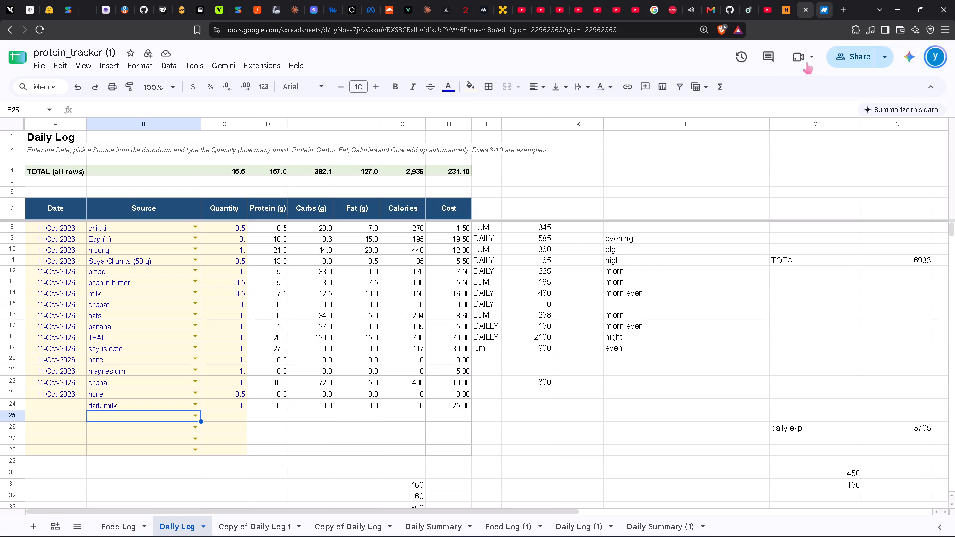
scroll(806, 62, "down", 11)
left_click(581, 260)
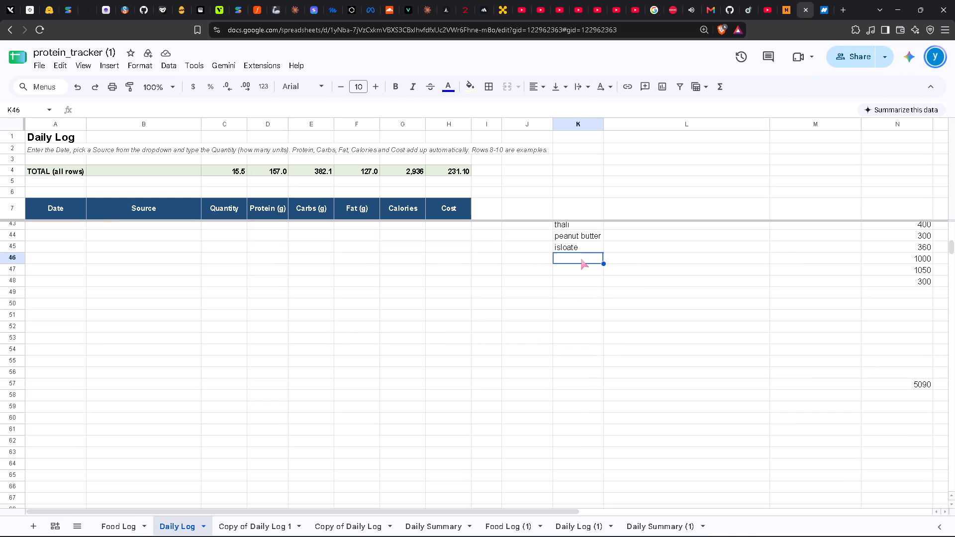
key("a")
key("BackSpace")
key("BackSpace")
key("BackSpace")
type("oay")
key("BackSpace")
type("ts")
key("space")
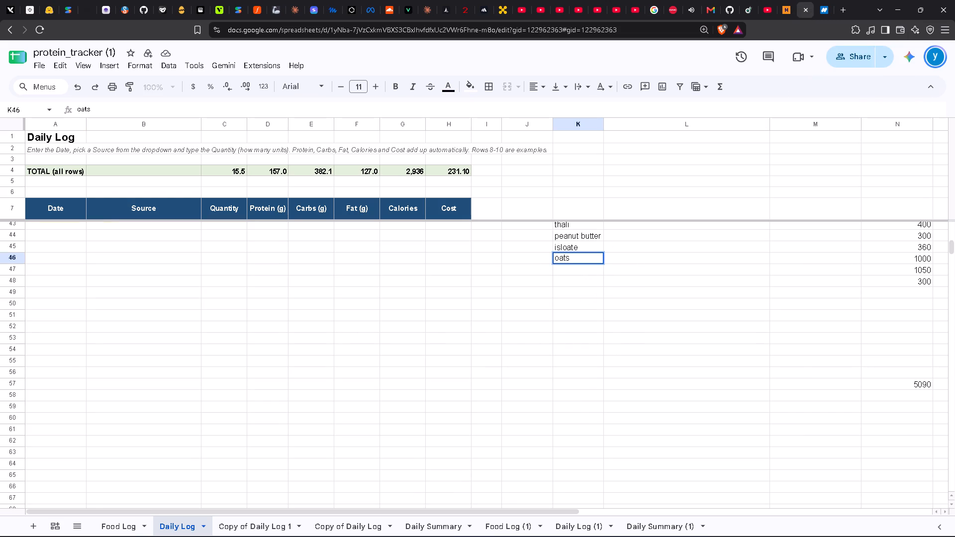
key("Return")
type("banana")
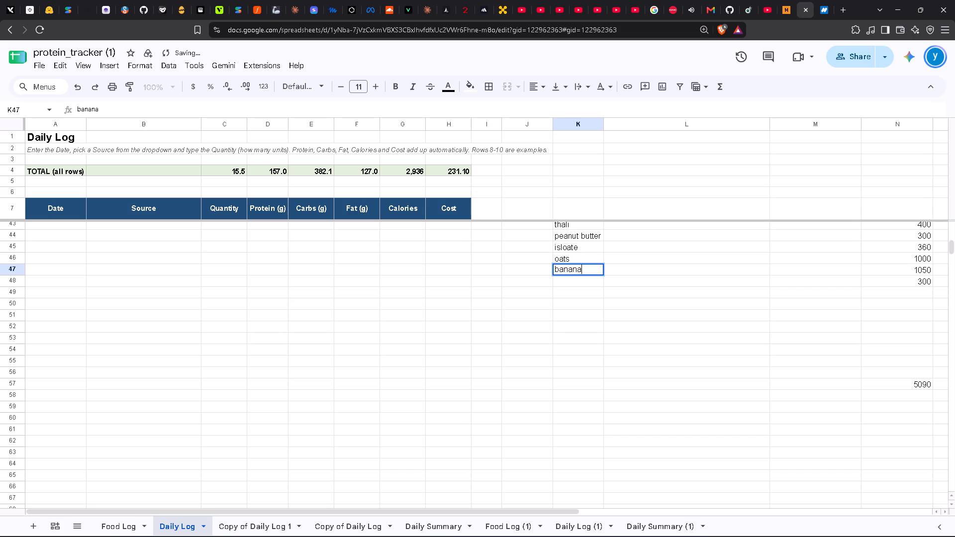
scroll(580, 305, "up", 3)
left_click(470, 318)
Check the Source entries in the log and add "bread" to the food list in K48.
scroll(481, 350, "up", 7)
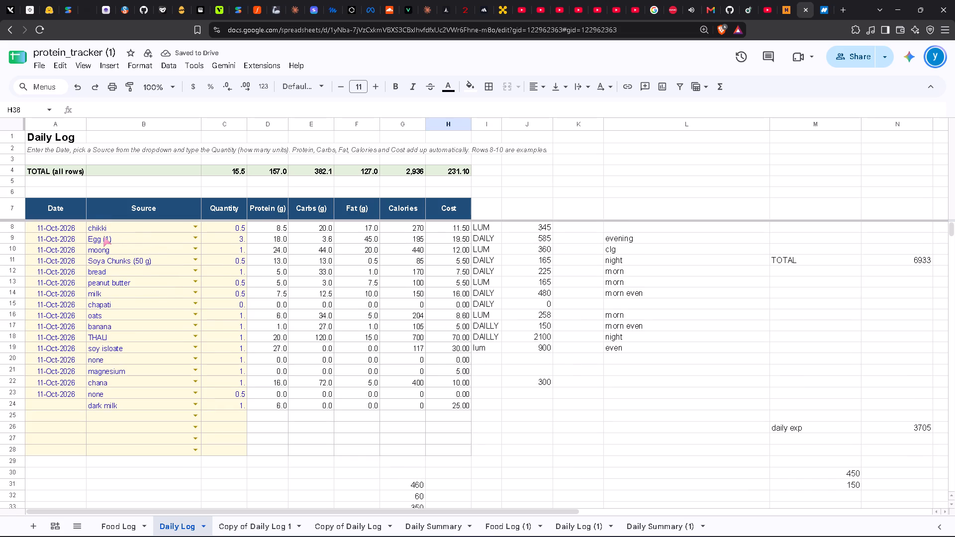
scroll(136, 267, "down", 6)
scroll(136, 267, "up", 9)
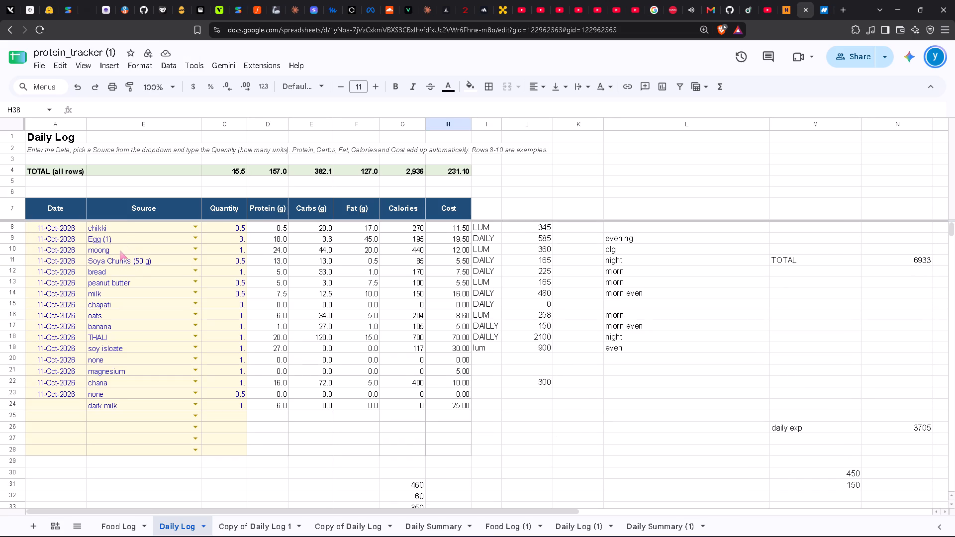
scroll(120, 251, "up", 1)
right_click(120, 251)
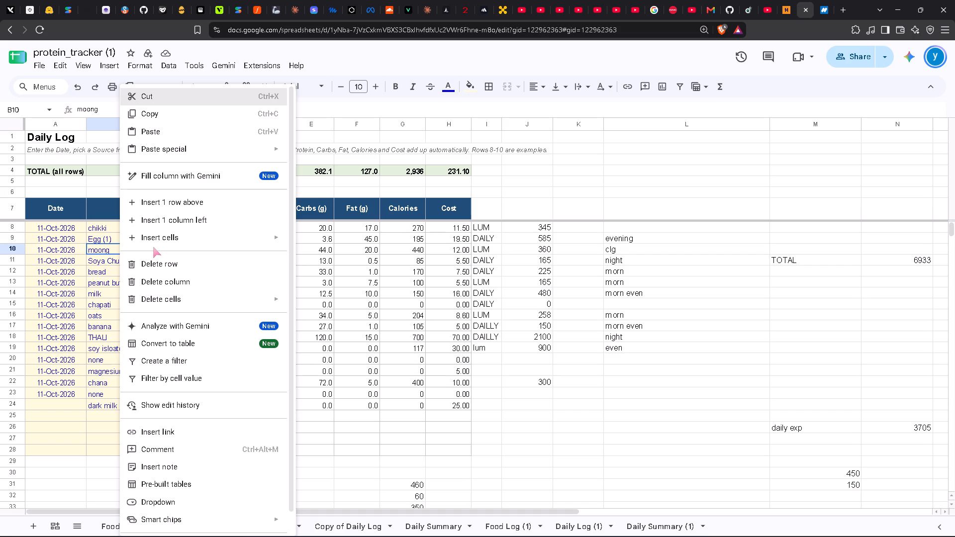
left_click(87, 288)
left_click(113, 269)
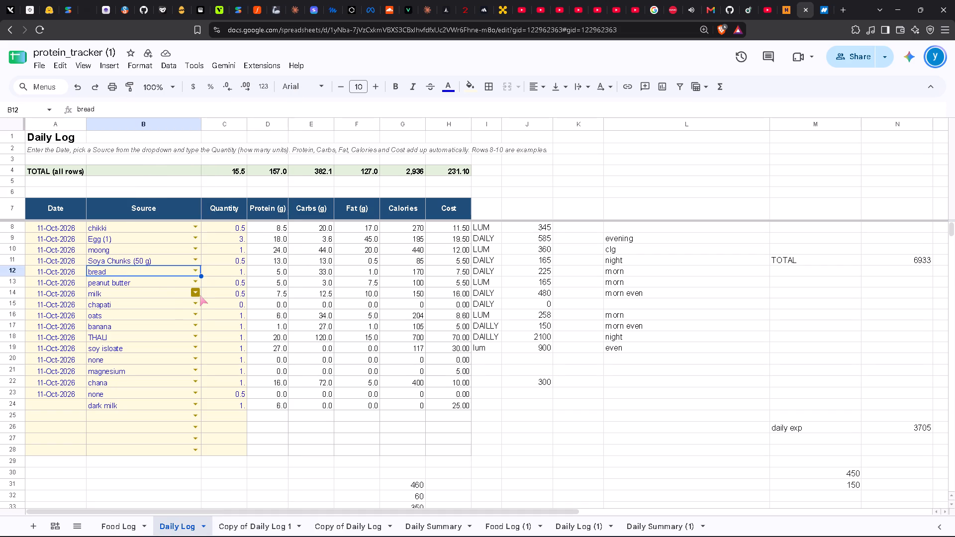
scroll(158, 373, "down", 4)
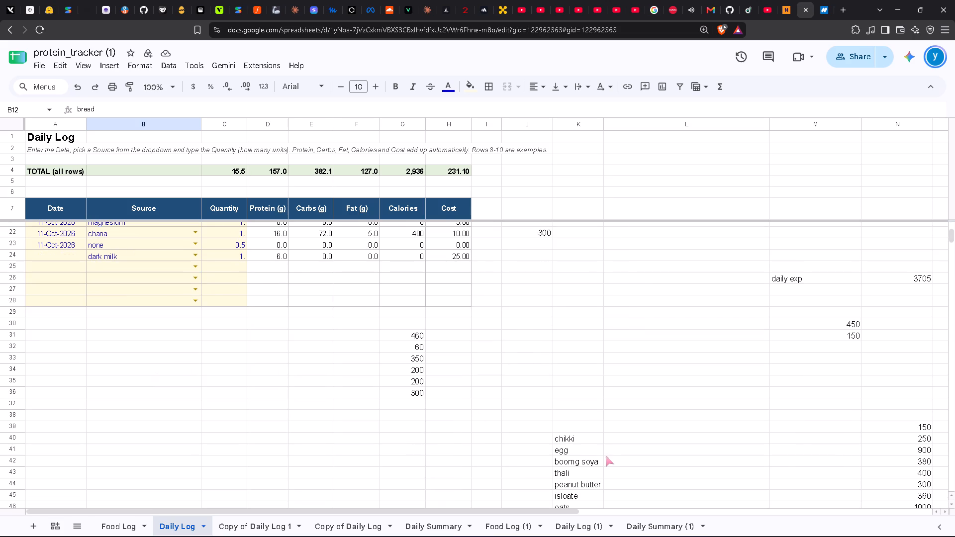
left_click(587, 479)
type("be")
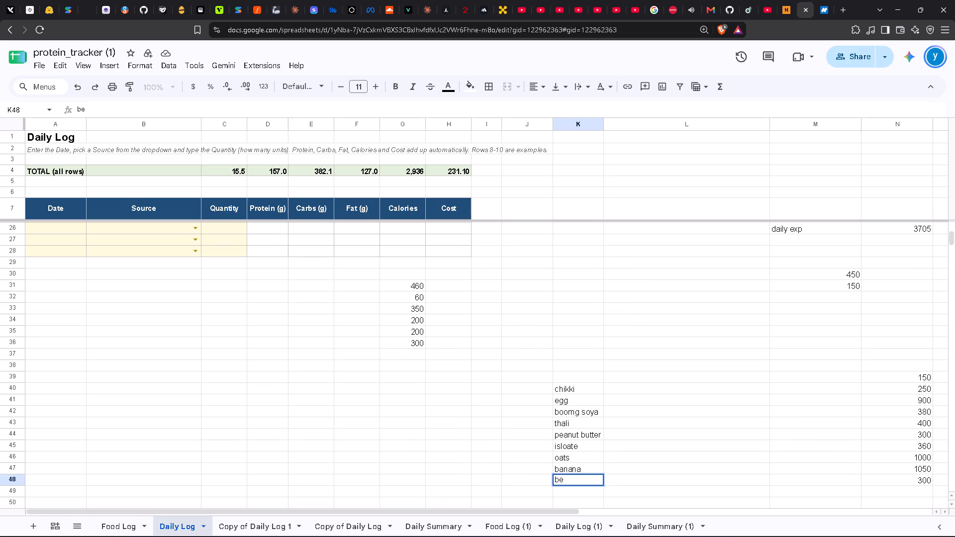
key("BackSpace")
type("read")
left_click(366, 441)
Set the quantity for Egg (1) in the Daily Log to 2.
scroll(374, 443, "up", 8)
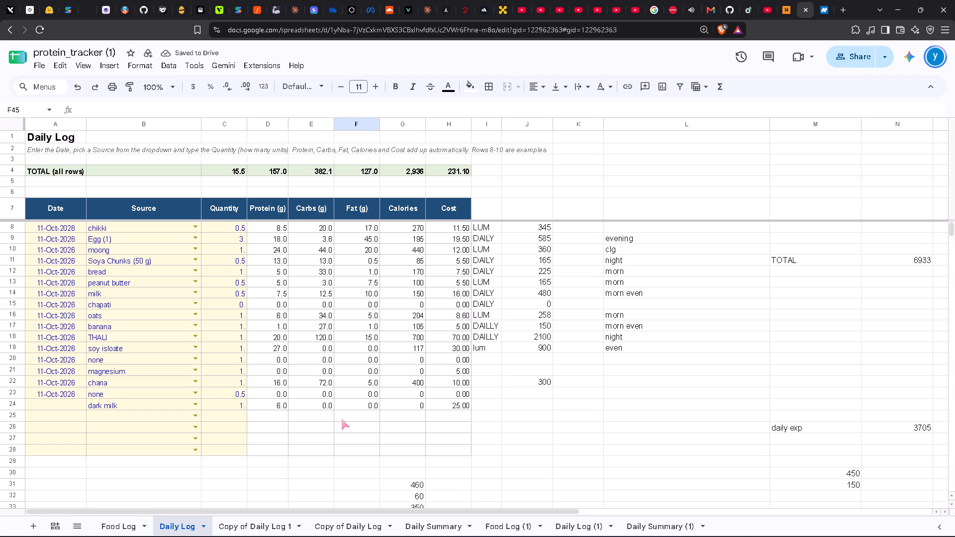
left_click(130, 243)
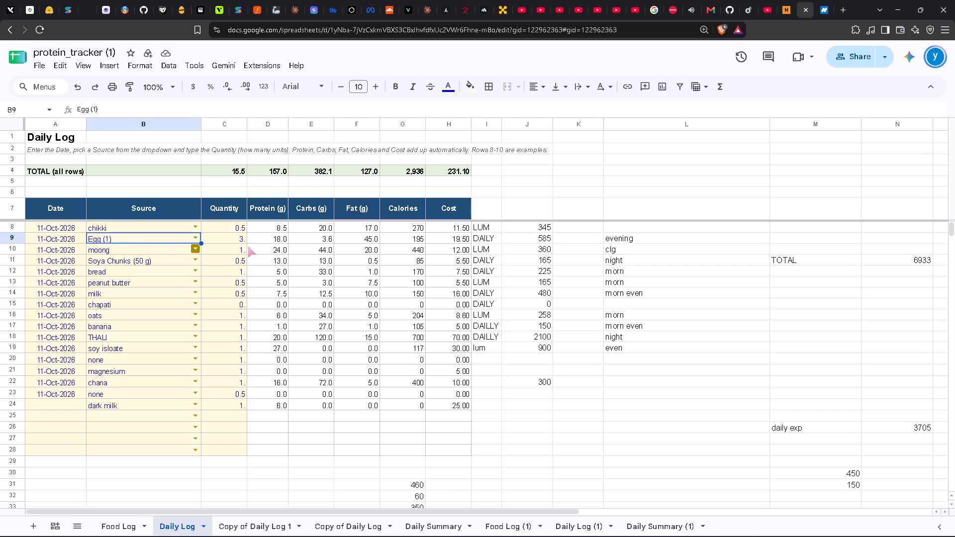
left_click(237, 240)
key("2")
key("Return")
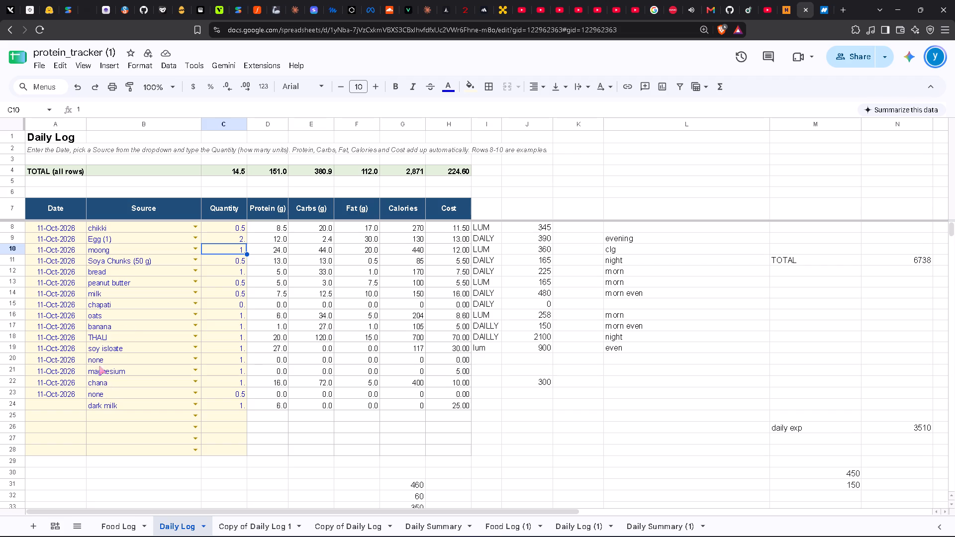
Set the quantity for chikki in the Daily Log to 0.
left_click(106, 295)
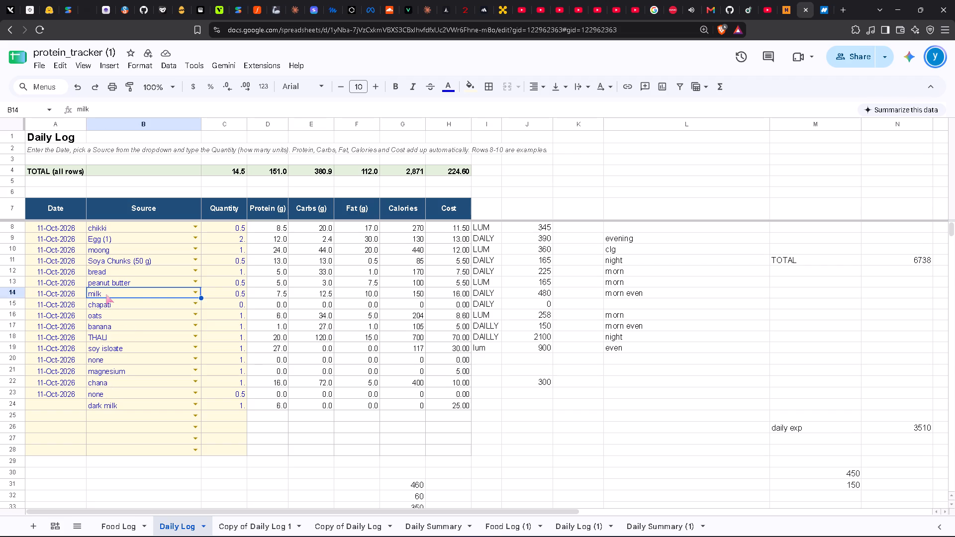
left_click(243, 292)
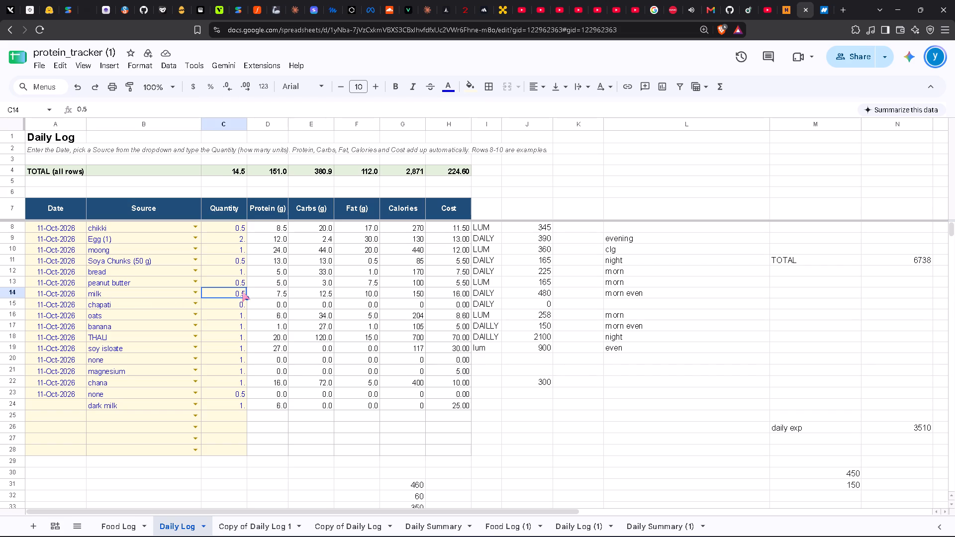
scroll(239, 337, "down", 7)
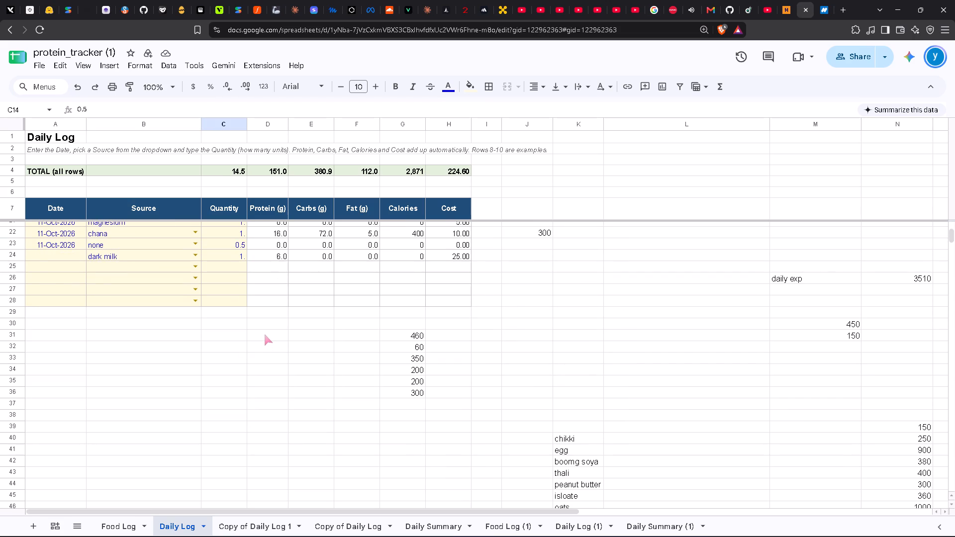
scroll(265, 335, "up", 8)
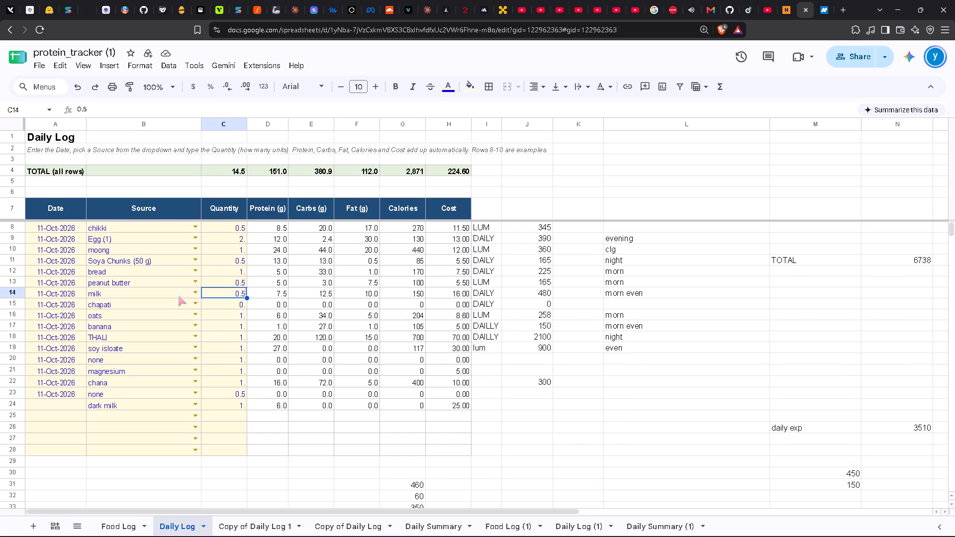
left_click(238, 225)
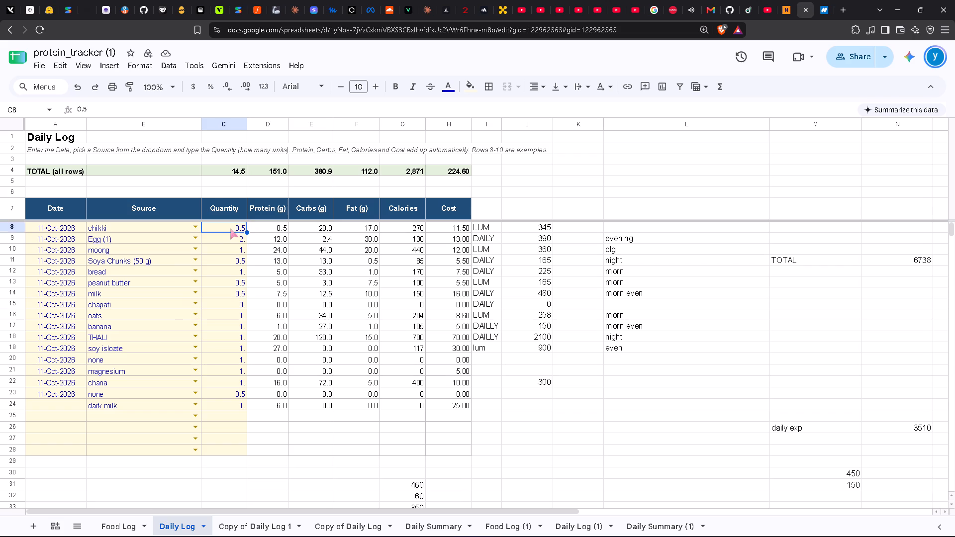
key("0")
key("Return")
Set the quantity for Egg (1) in the Daily Log to 1.
left_click(197, 251)
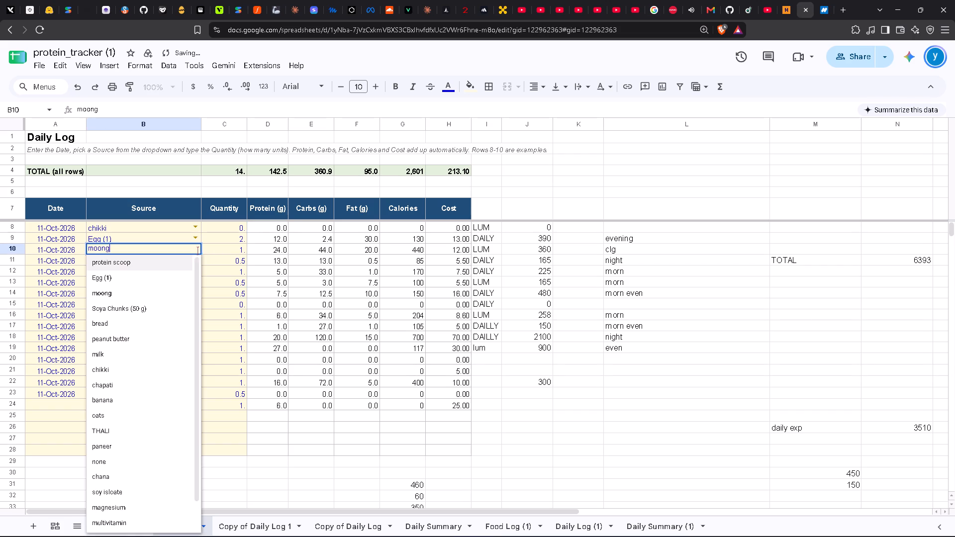
left_click(233, 239)
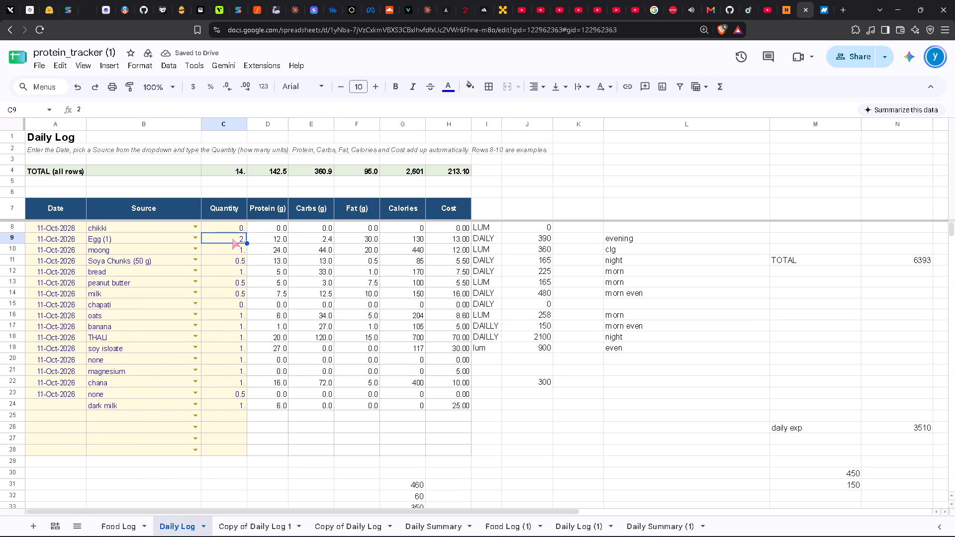
key("1")
key("Return")
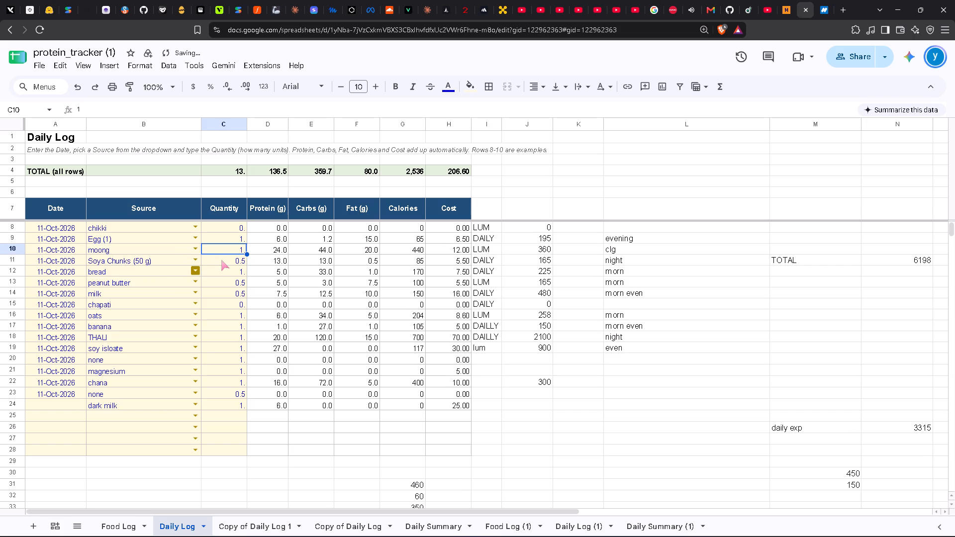
Set the quantity for peanut butter in the Daily Log to 1.
left_click(222, 261)
left_click(230, 268)
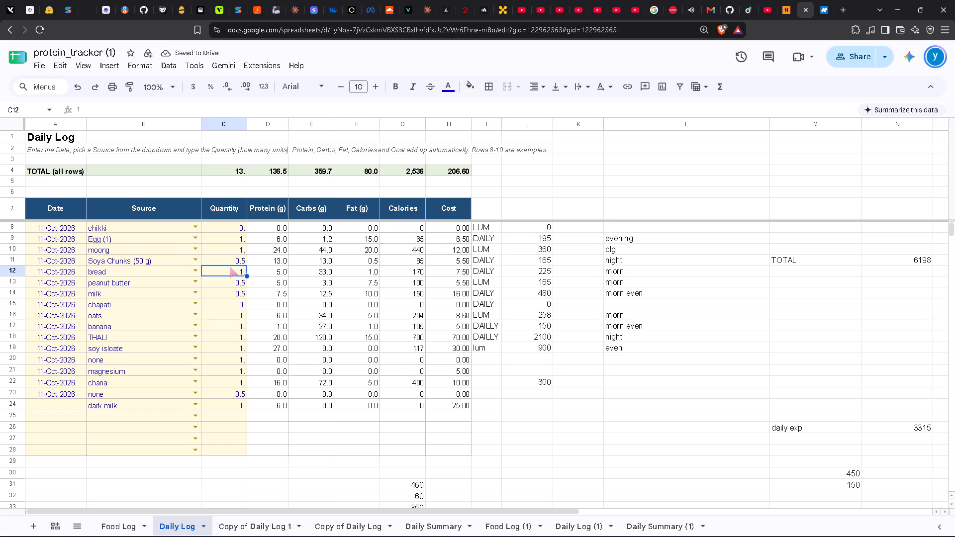
left_click(224, 278)
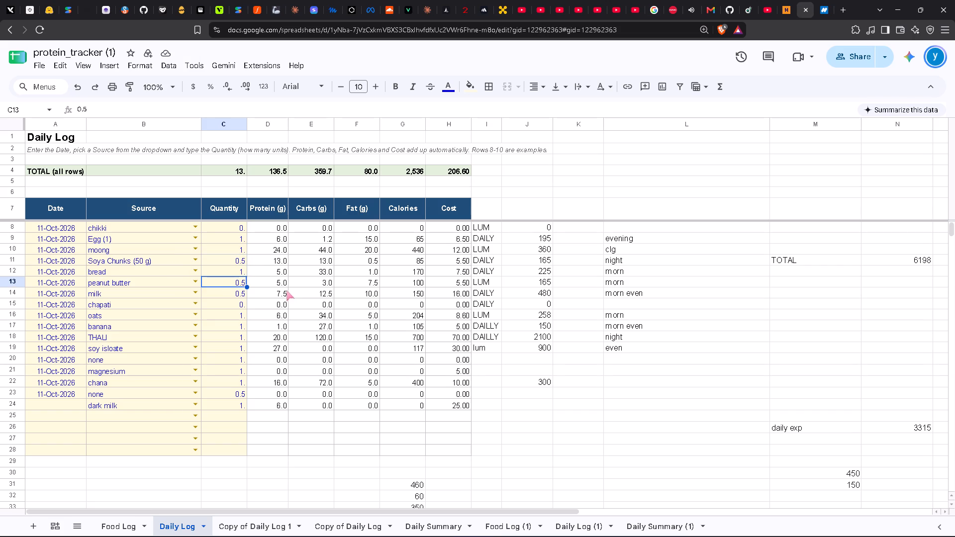
key("1")
key("Return")
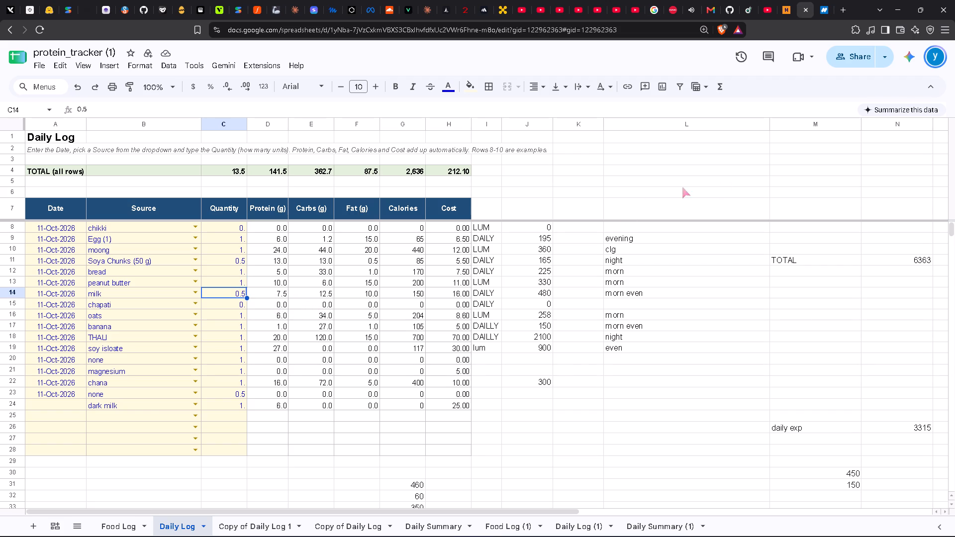
Review the column K food list and the column N amounts beside it, below the log table.
scroll(440, 313, "down", 5)
scroll(586, 391, "down", 1)
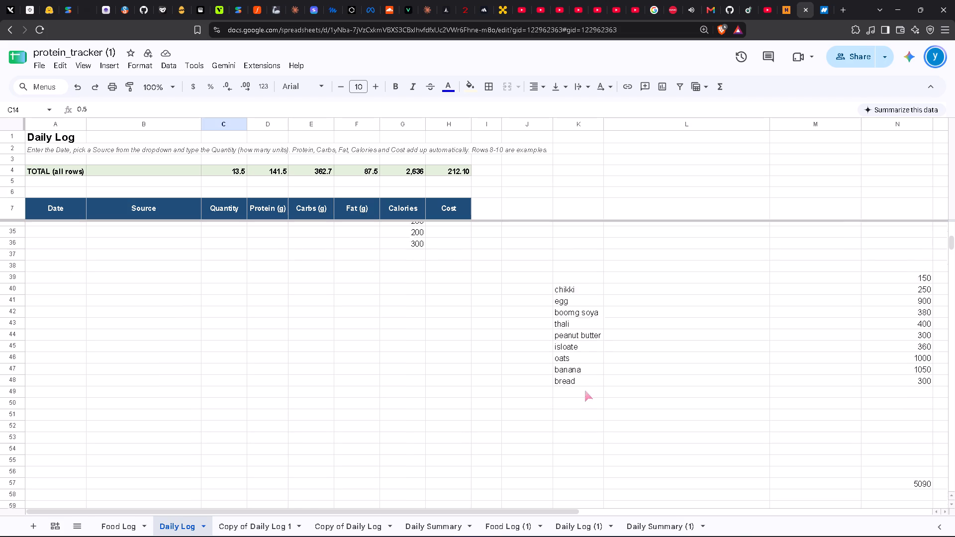
scroll(585, 391, "down", 2)
left_click(529, 341)
scroll(575, 387, "up", 15)
scroll(580, 362, "down", 8)
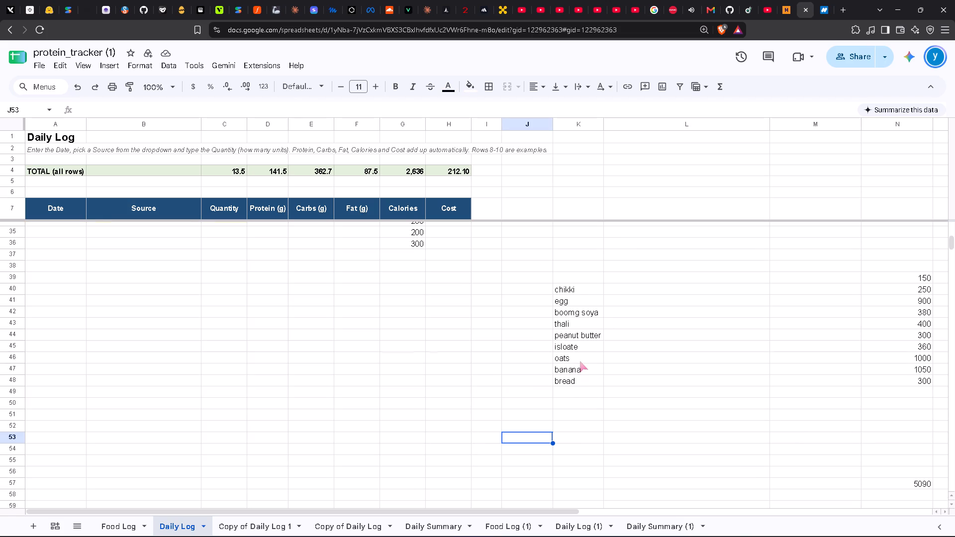
scroll(800, 361, "up", 3)
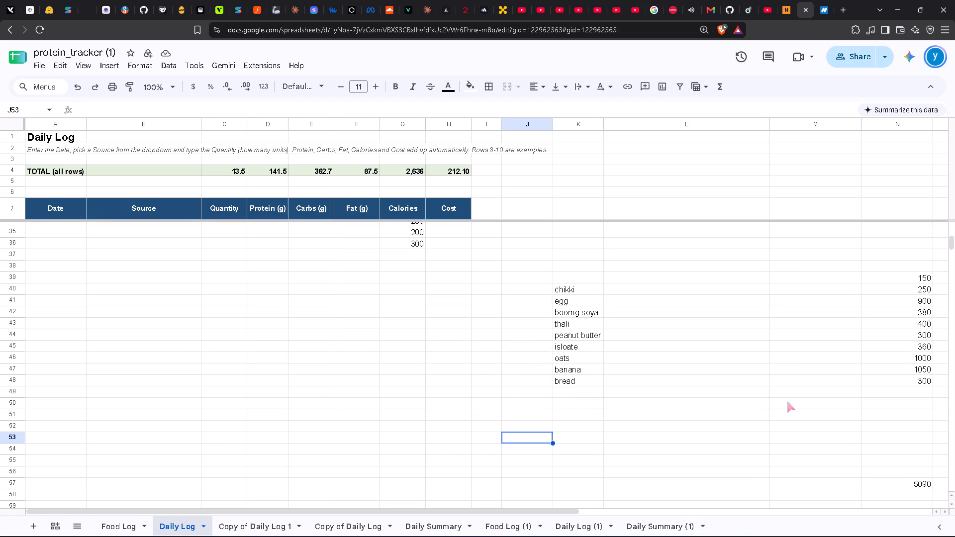
left_click(788, 402)
scroll(784, 400, "up", 1)
scroll(892, 405, "down", 5)
scroll(863, 400, "up", 6)
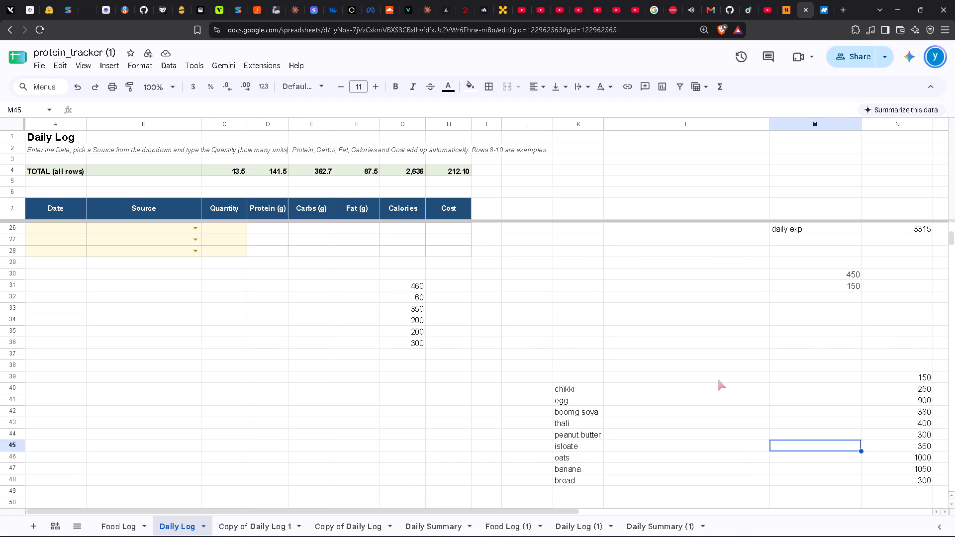
scroll(635, 422, "up", 11)
scroll(624, 389, "down", 9)
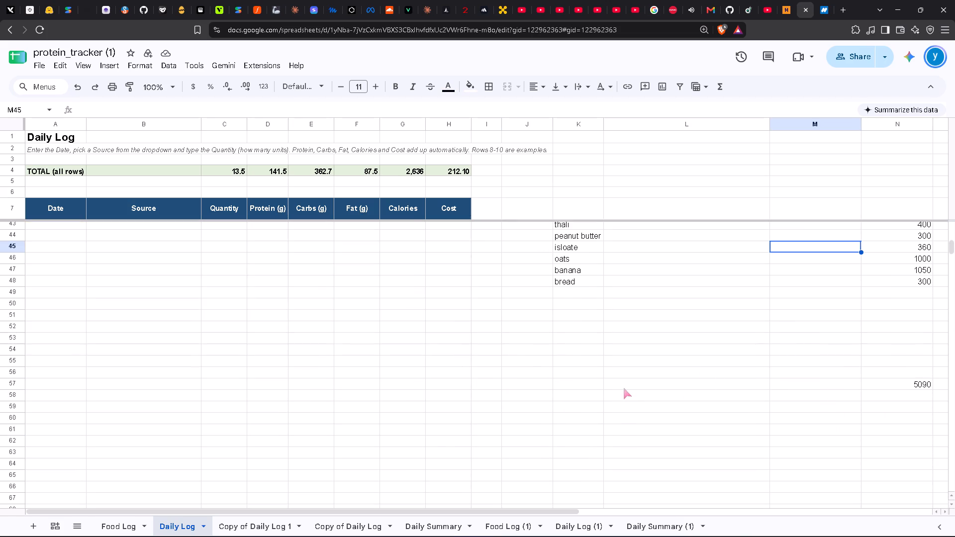
scroll(608, 360, "up", 4)
Enter the amounts beside the food list: 300 for chikki in L40 and 360 for egg in L41.
left_click(614, 341)
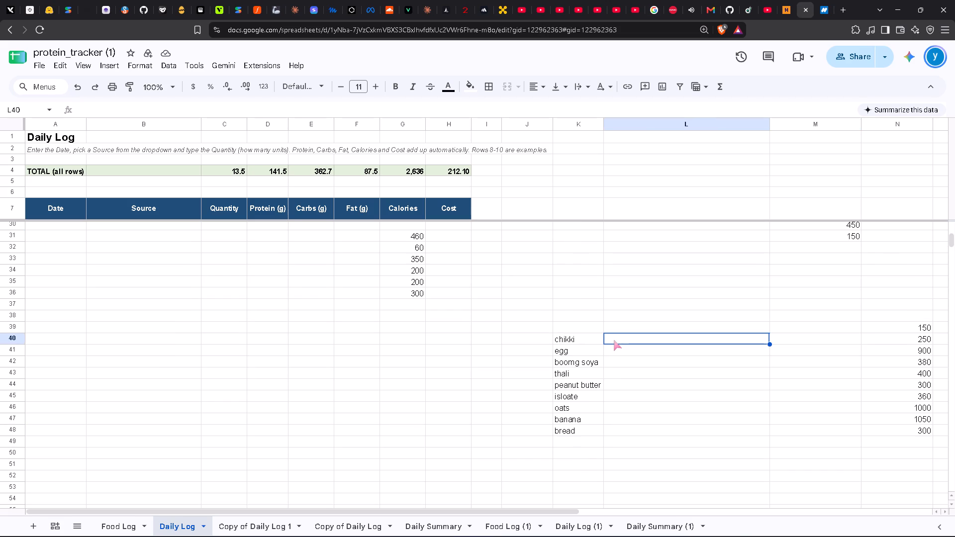
type("300")
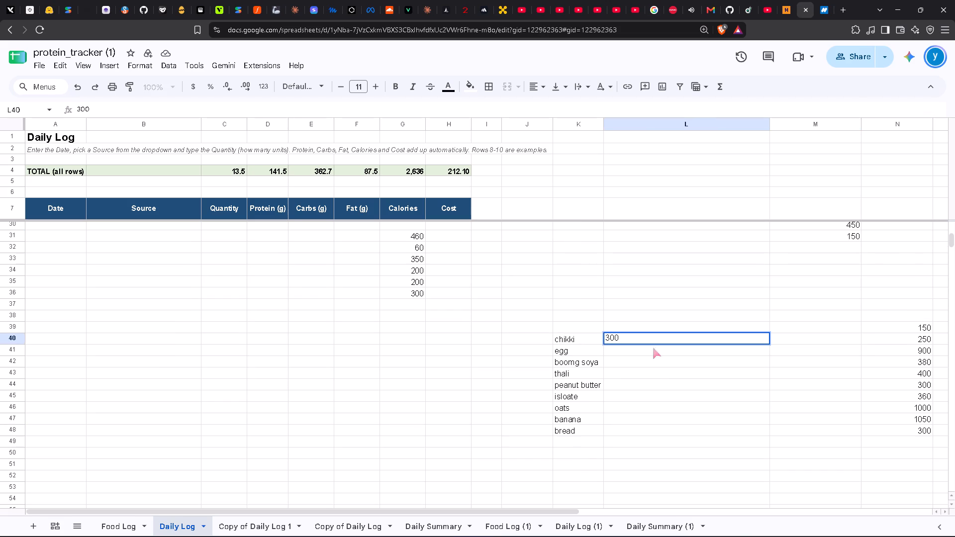
left_click(609, 346)
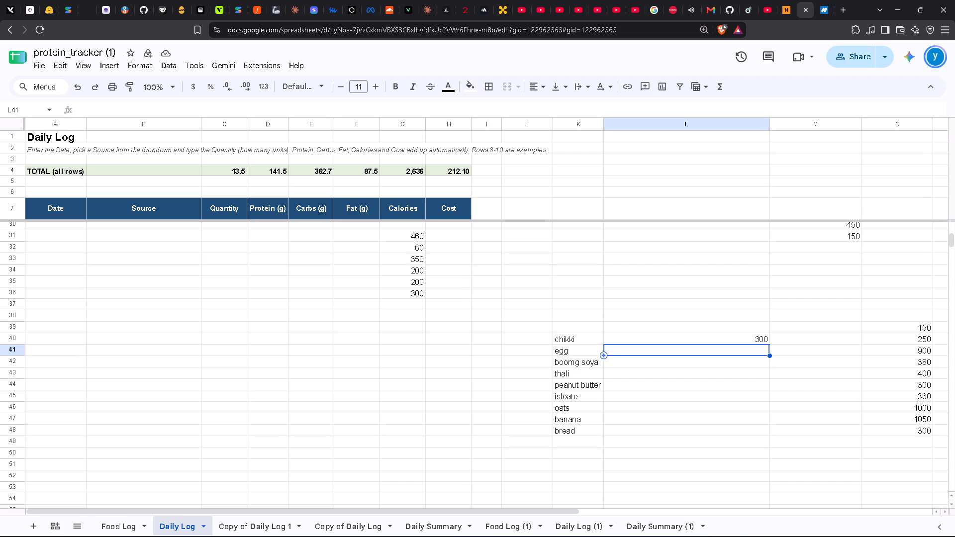
type("36")
key("0")
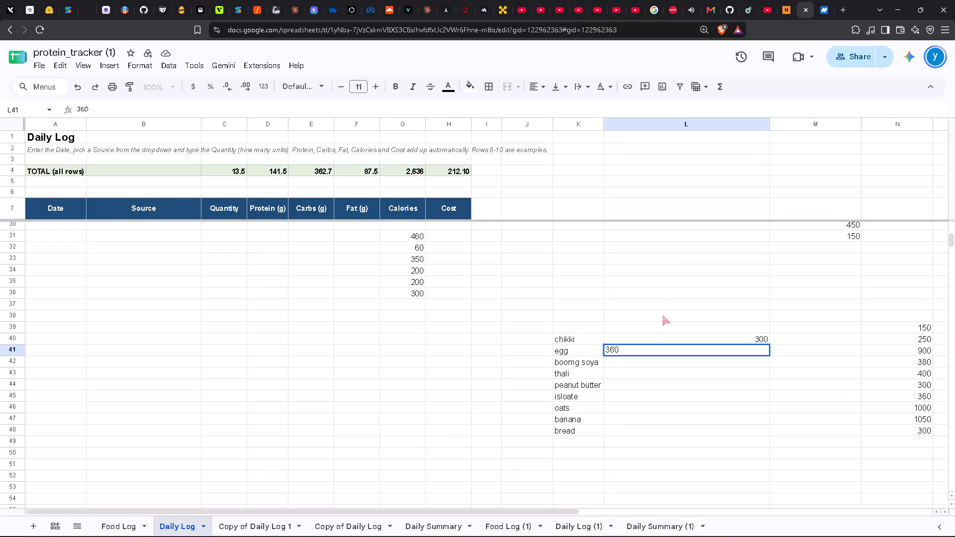
scroll(644, 473, "down", 3)
scroll(642, 380, "up", 3)
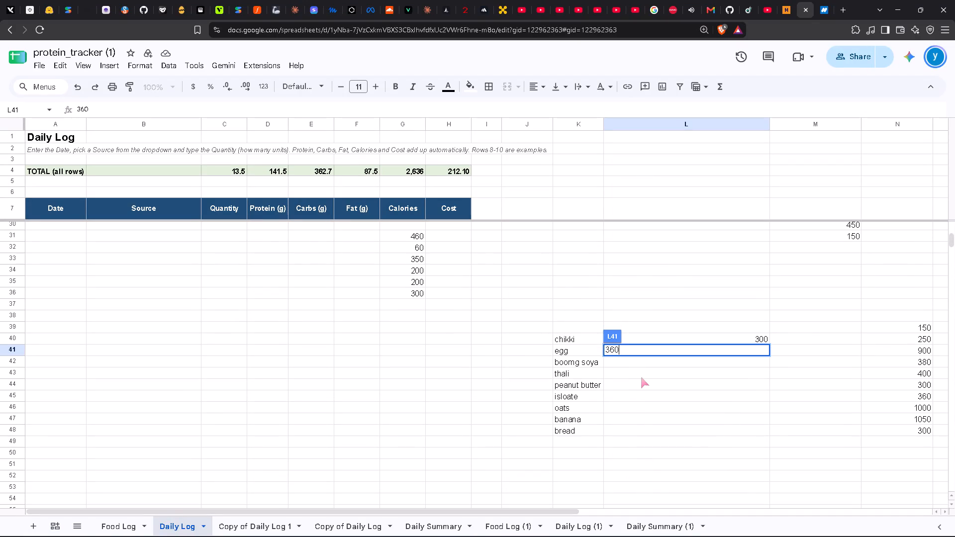
left_click(642, 388)
Add a SUM formula in L58 that totals the range L40:L57.
scroll(696, 423, "down", 2)
left_click(661, 443)
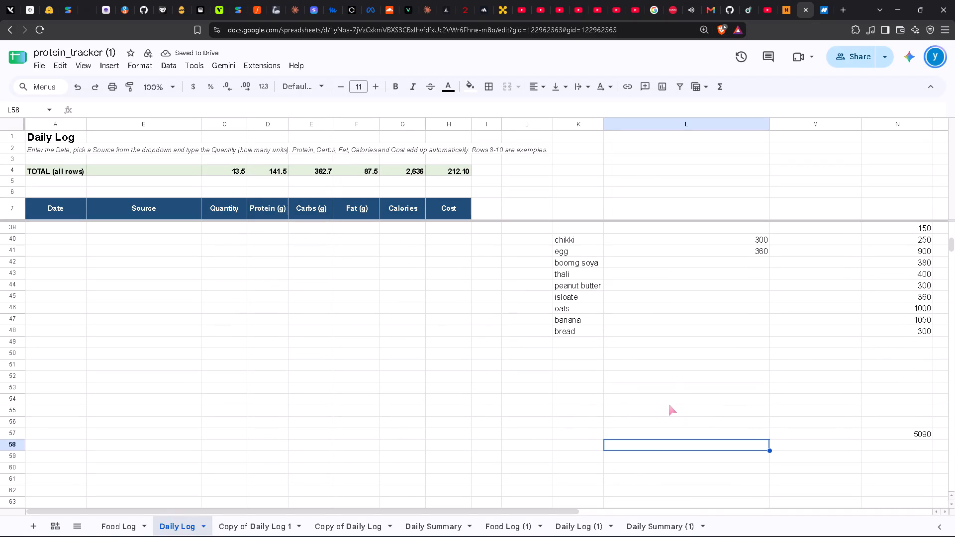
key("equal")
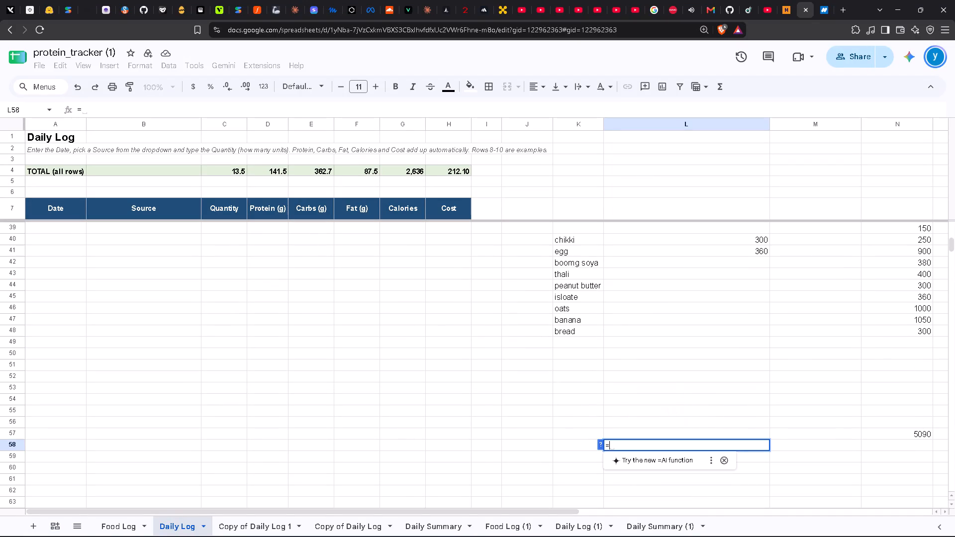
key("BackSpace")
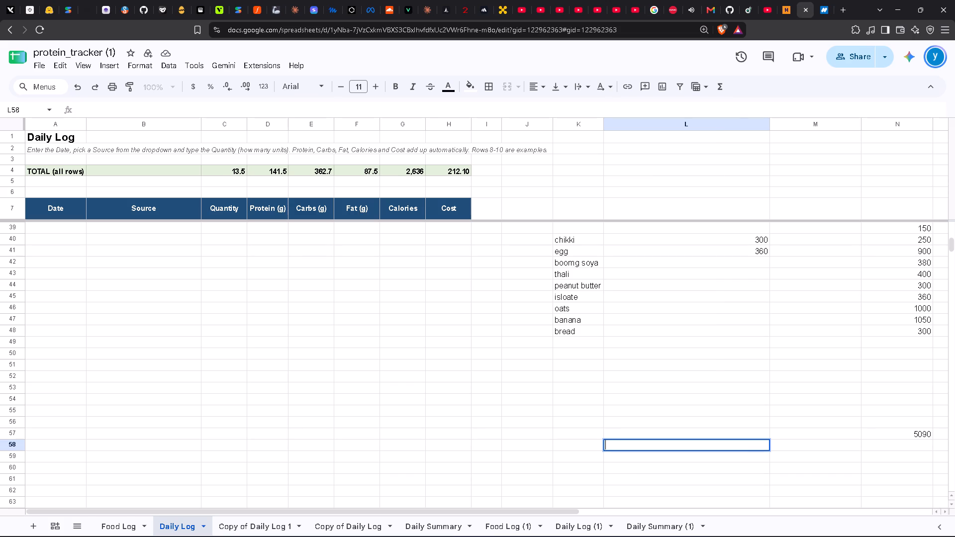
type("=sum")
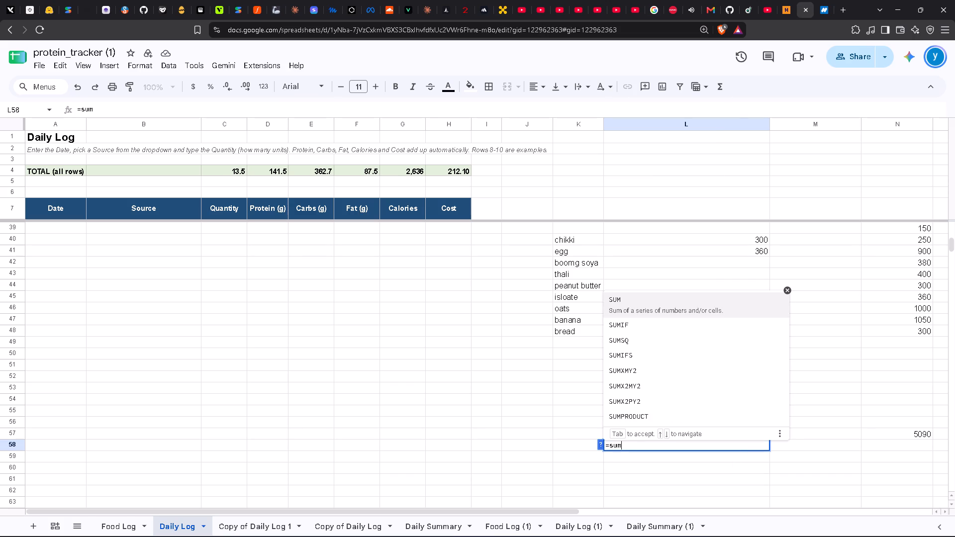
type("()")
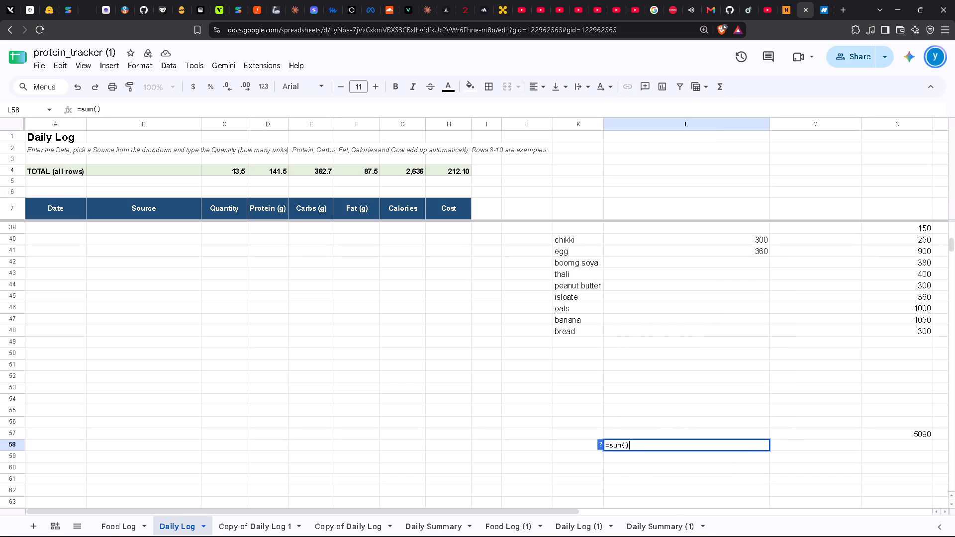
key("Left")
left_click_drag(655, 239, 653, 389)
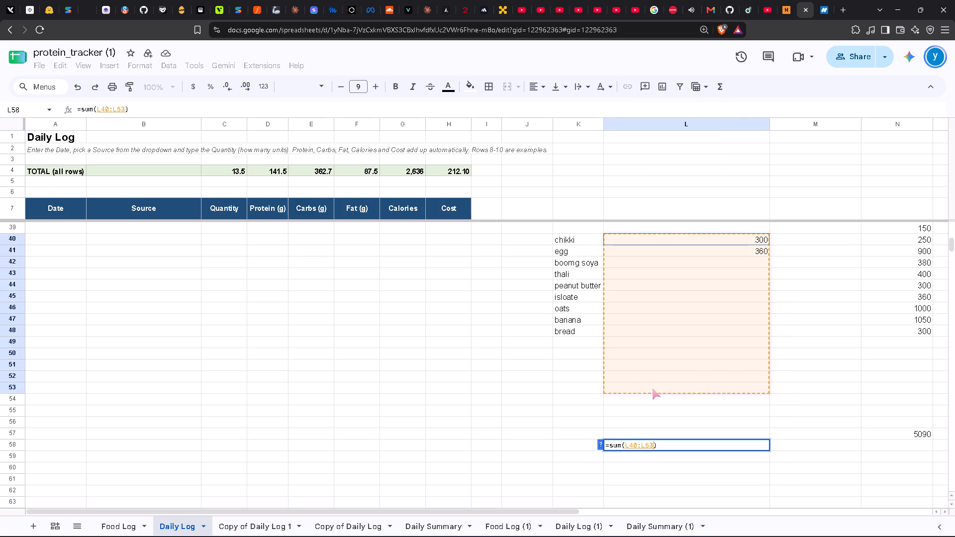
left_click_drag(653, 389, 655, 430)
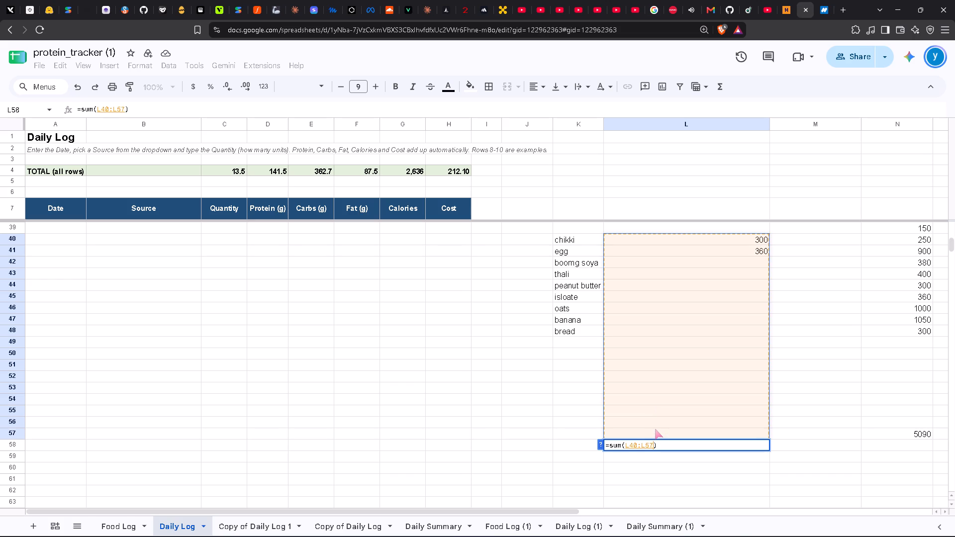
key("Return")
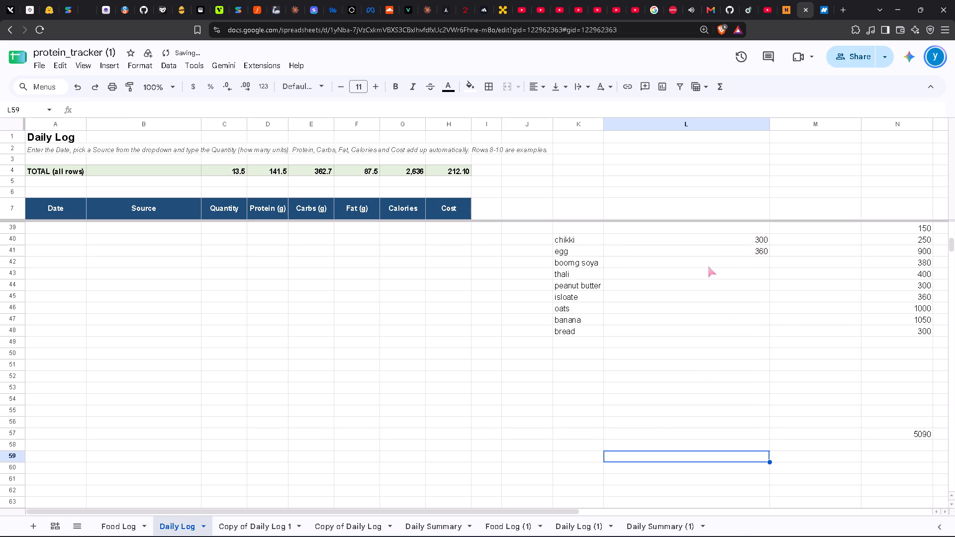
Replace the "boomg soya" entry in K42 of the food list with "moong".
left_click(582, 260)
type("moon")
key("g")
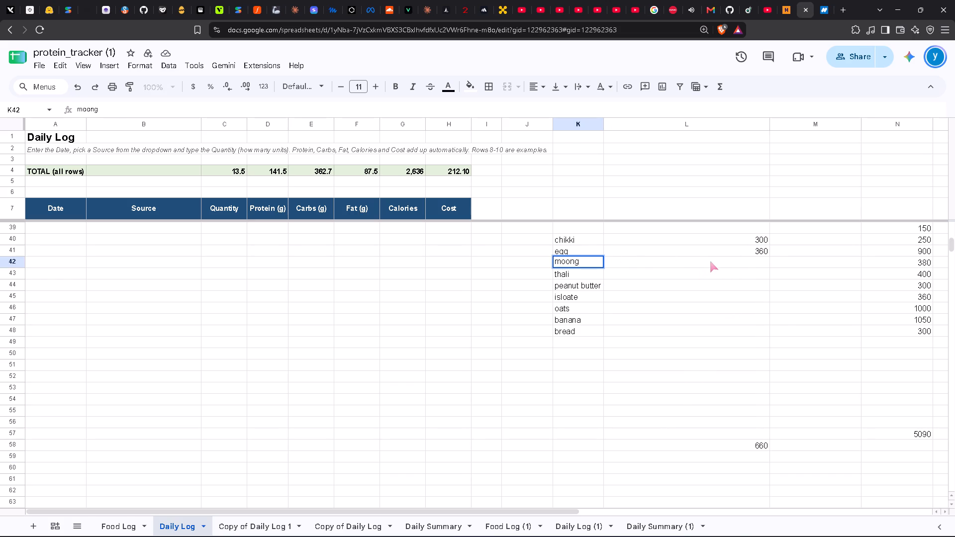
Enter the column L amounts beside the food list: 300 for moong, 1900 for thali and 350 for peanut butter.
left_click(711, 262)
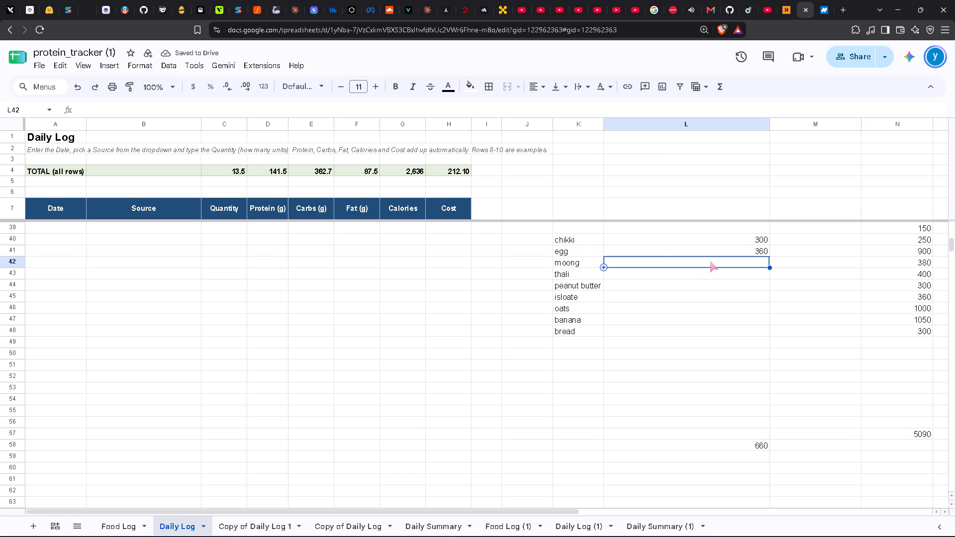
type("350")
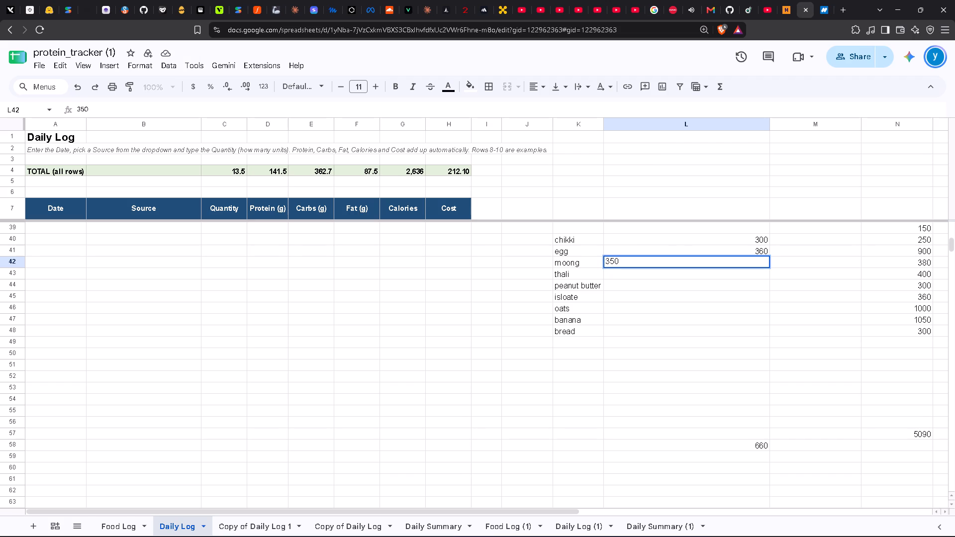
key("BackSpace")
key("BackSpace")
type("00")
left_click(735, 277)
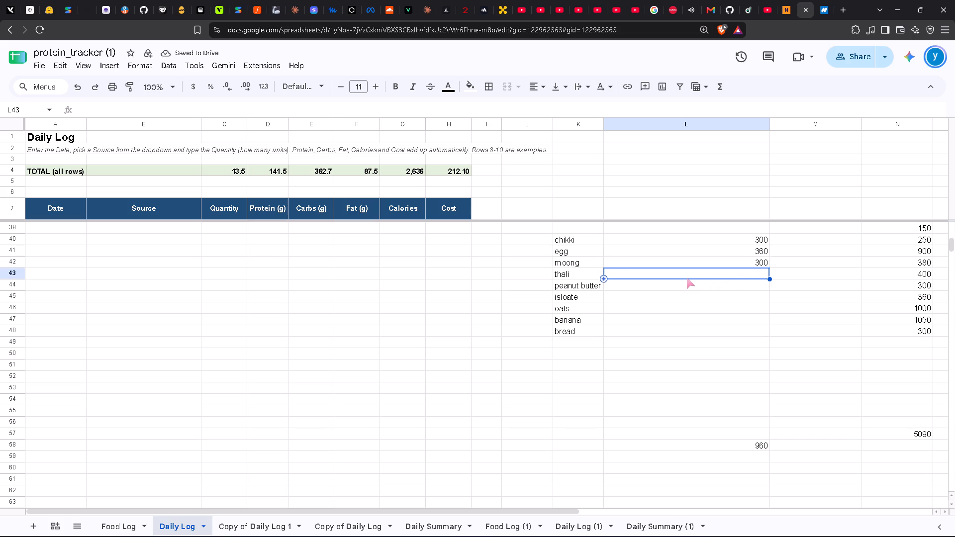
type("1900")
left_click(668, 286)
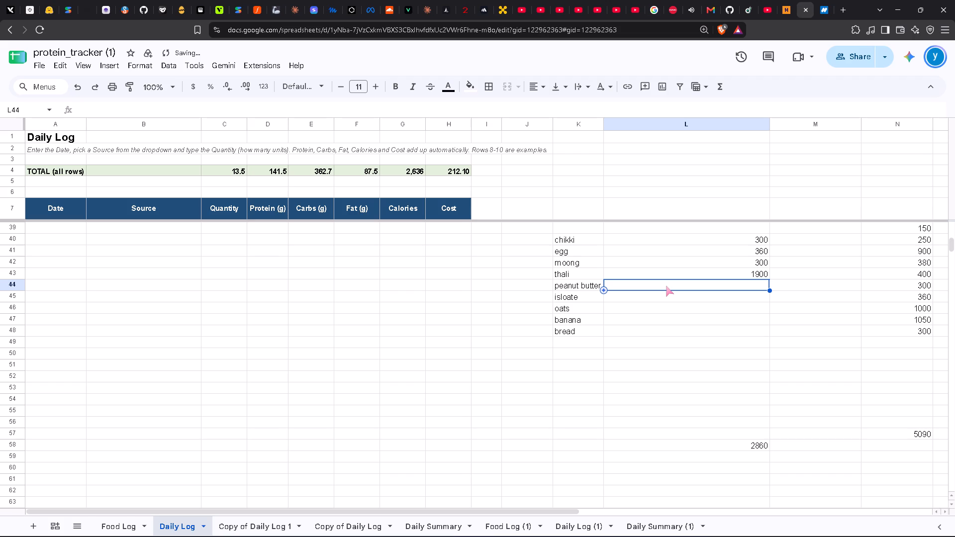
type("350")
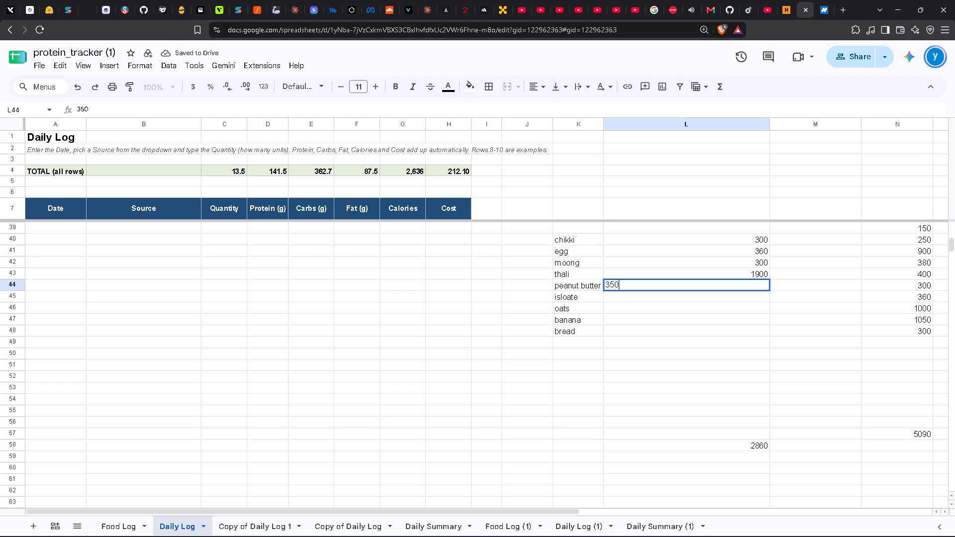
Enter the column L amounts for the following foods: 1000 for isloate, 450 for oats and 200 for banana.
left_click(657, 299)
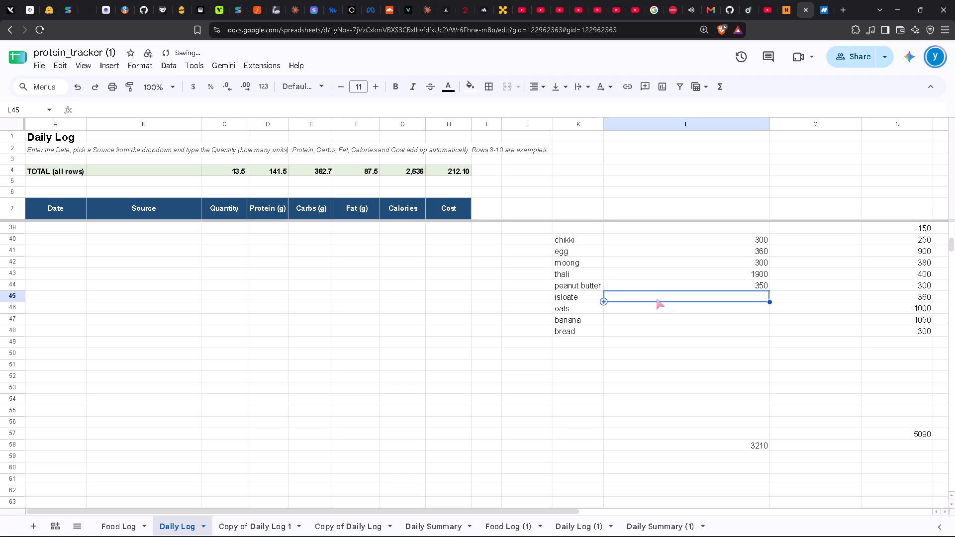
type("1000")
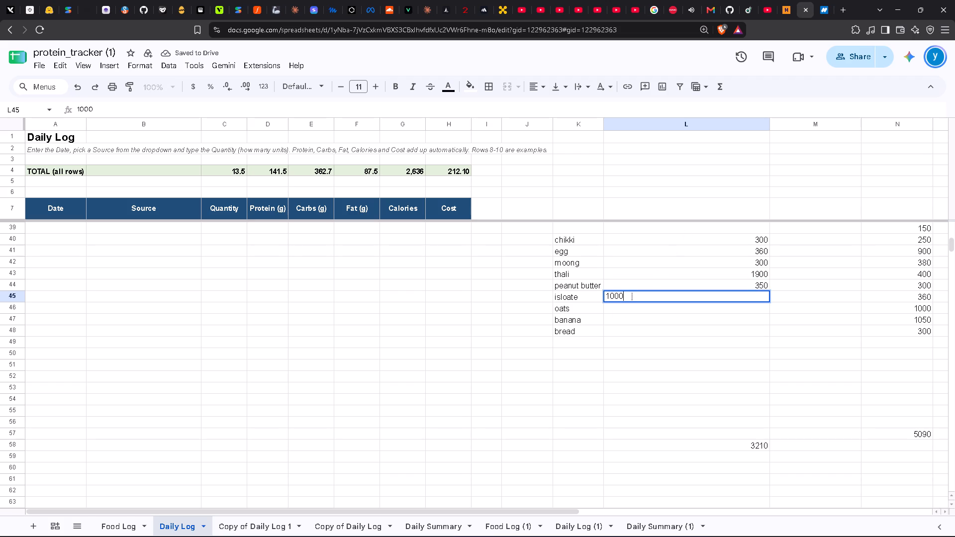
left_click(621, 307)
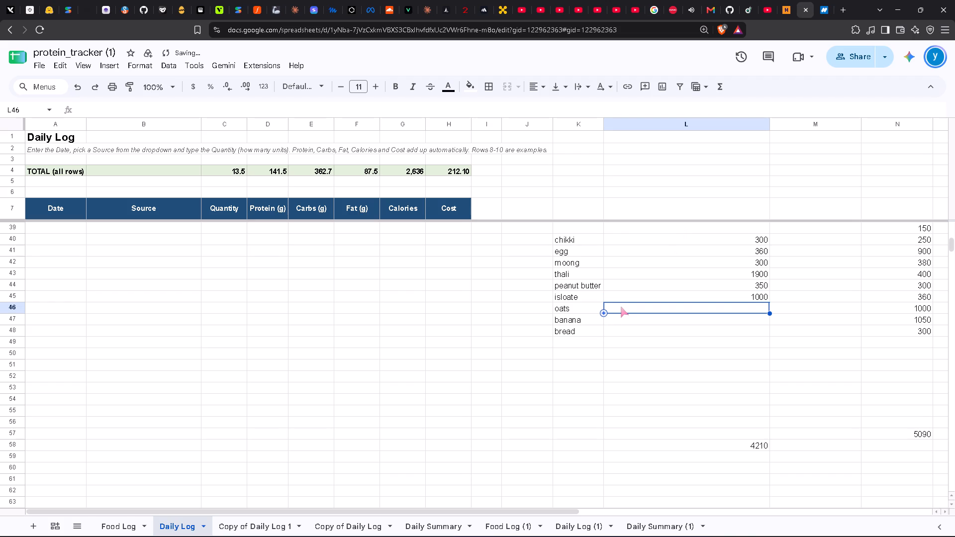
type("450")
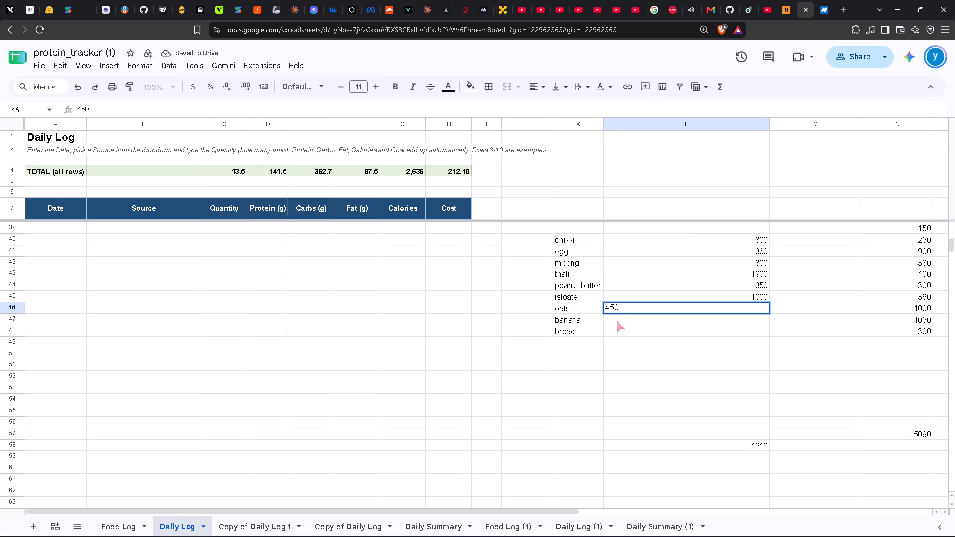
left_click(625, 320)
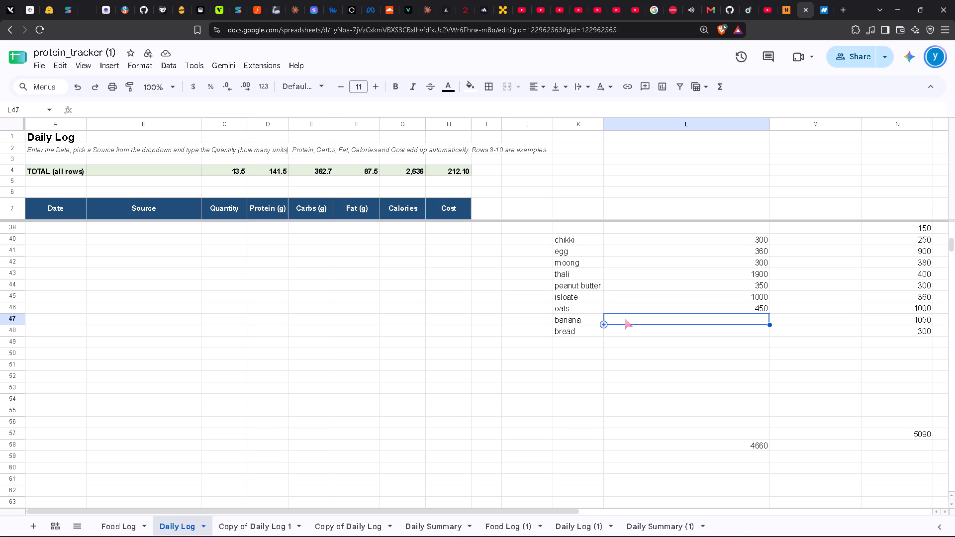
type("200")
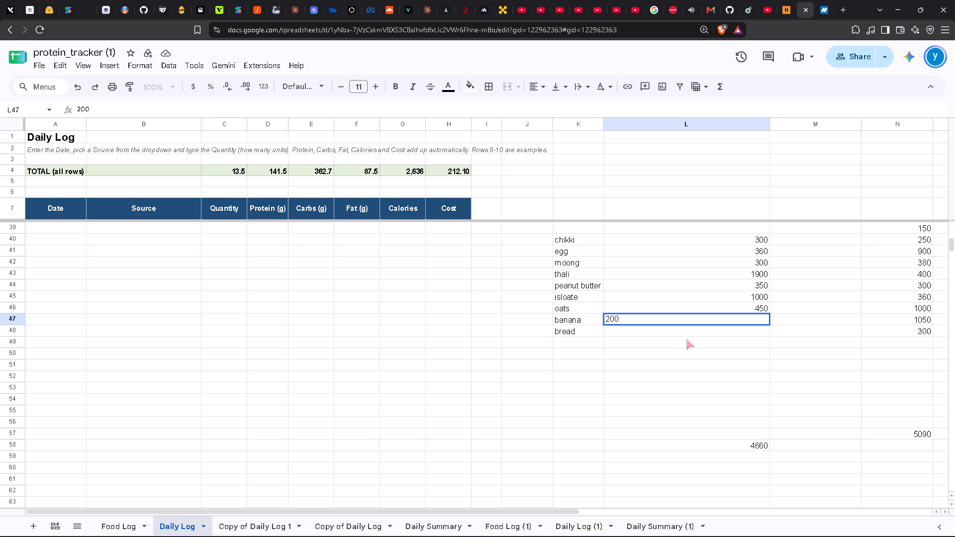
key("2")
left_click(741, 327)
left_click(760, 320)
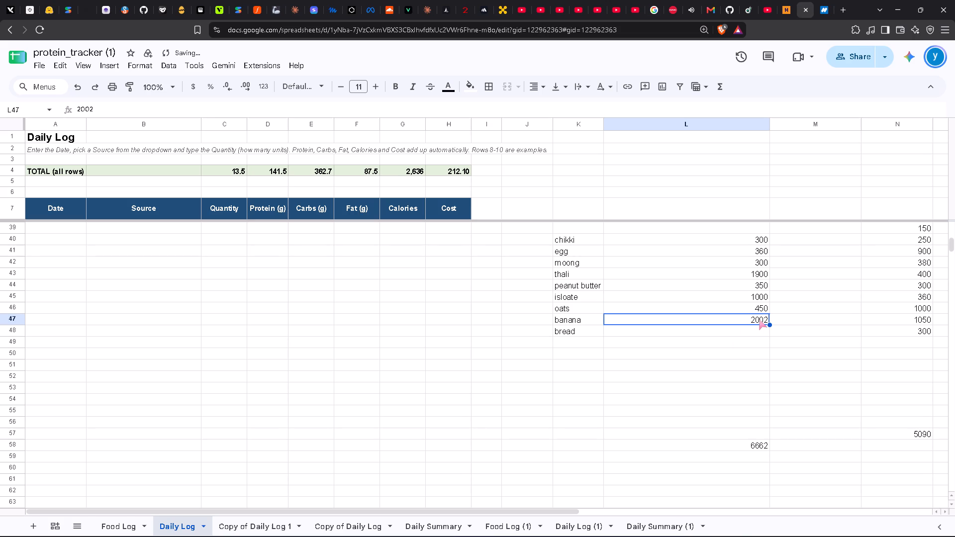
type("200")
key("Return")
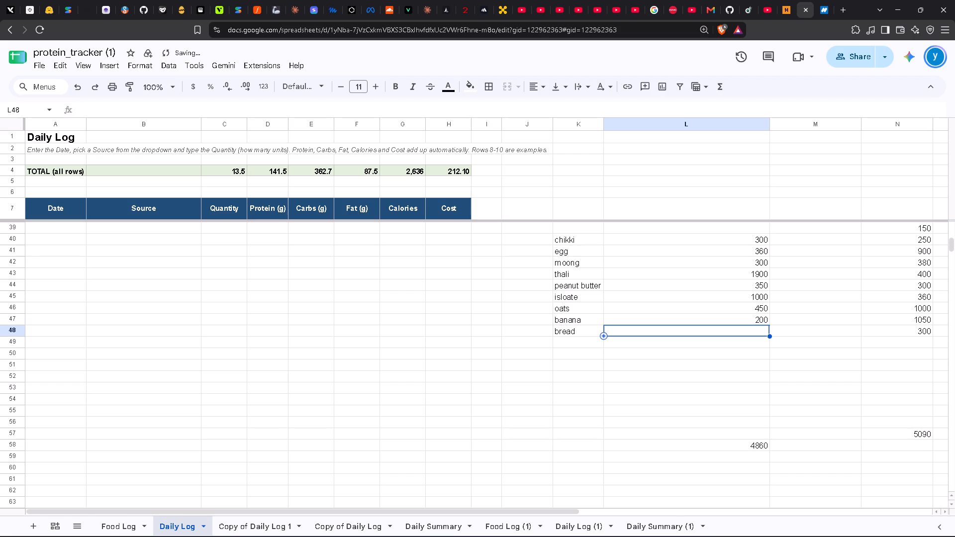
left_click(624, 333)
Add a "magnes" entry in K51 below the food list with the amount 150 in L51.
left_click(583, 369)
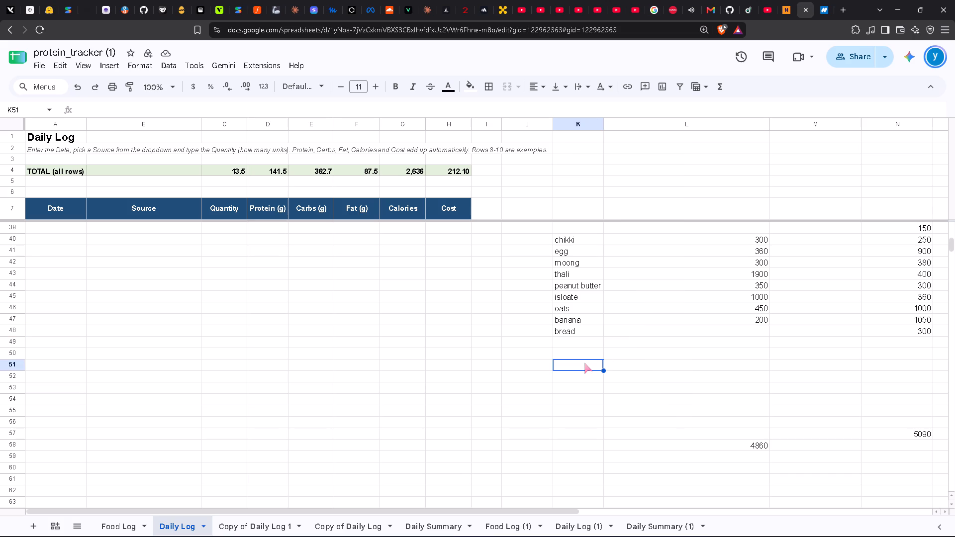
type("magnes")
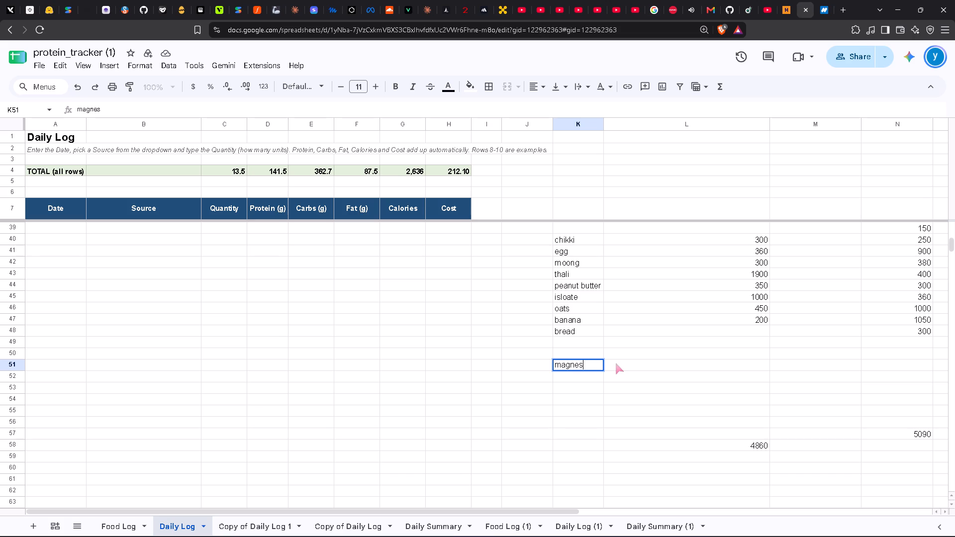
left_click(619, 364)
type("150")
Add "dark milk" from the log's sources to the food list in K49, with the amount 750 in L49.
scroll(619, 364, "up", 1)
left_click(627, 341)
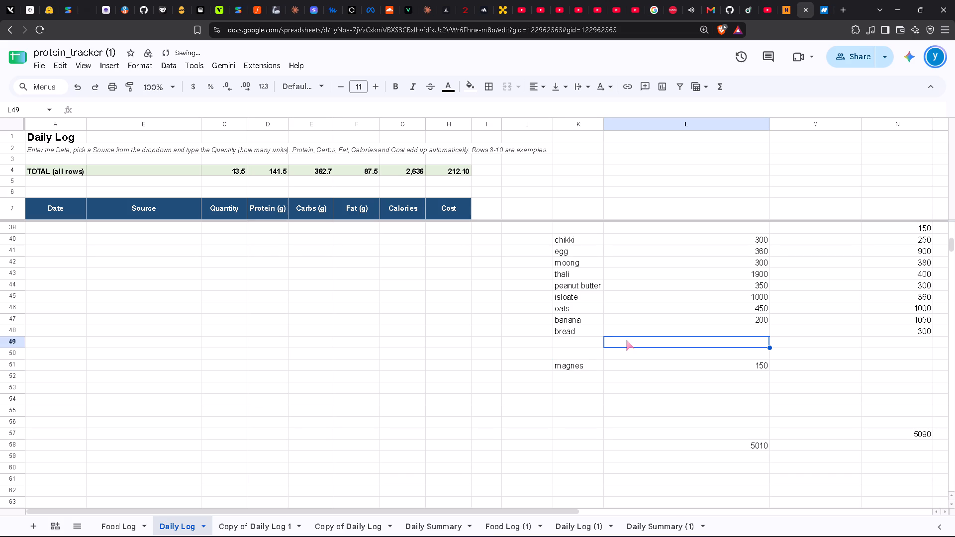
scroll(488, 379, "up", 4)
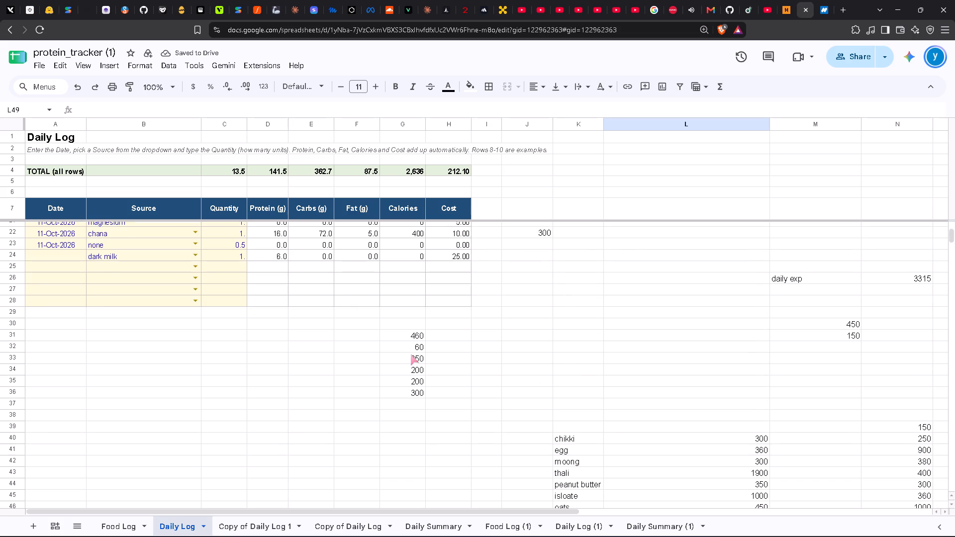
scroll(270, 300, "up", 4)
left_click(141, 396)
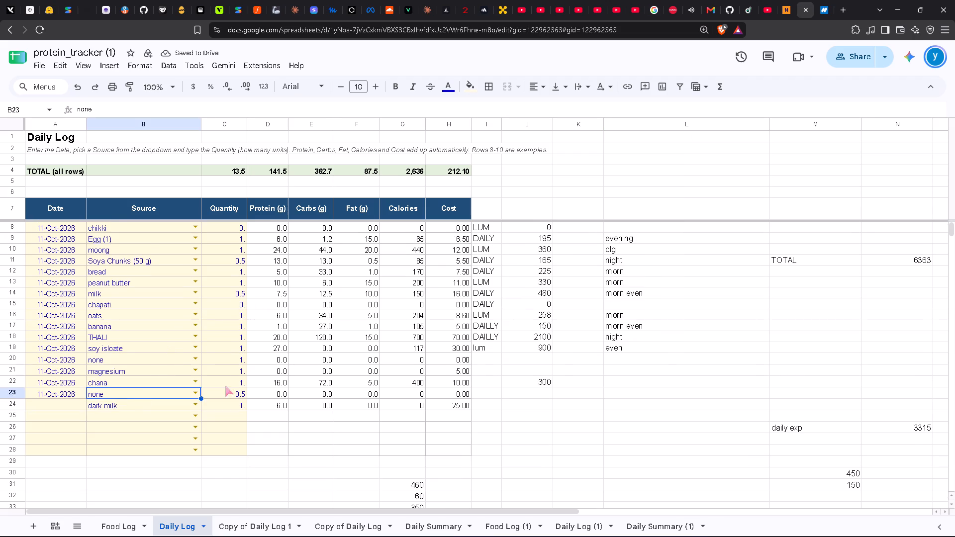
scroll(399, 385, "down", 8)
left_click(563, 300)
left_click(569, 289)
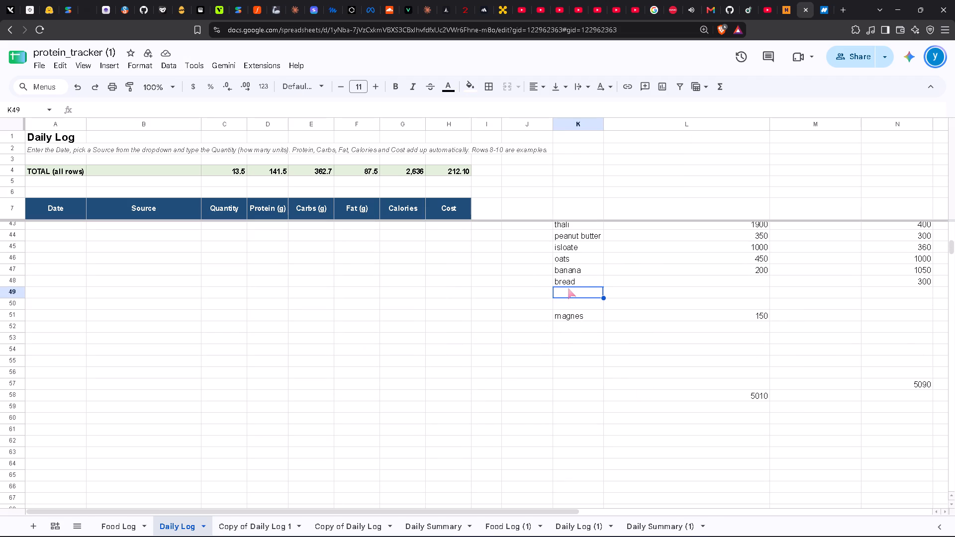
type("dark milk")
key("Return")
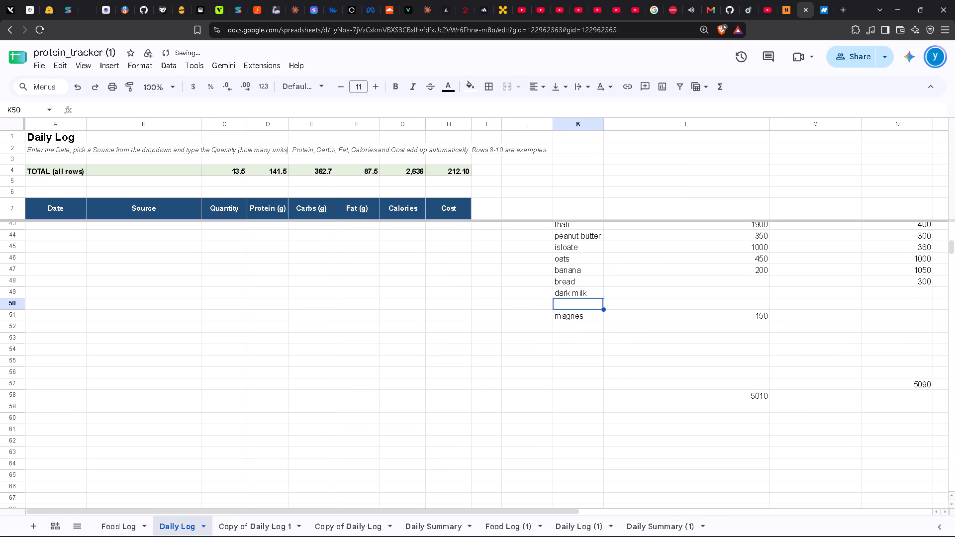
left_click(638, 290)
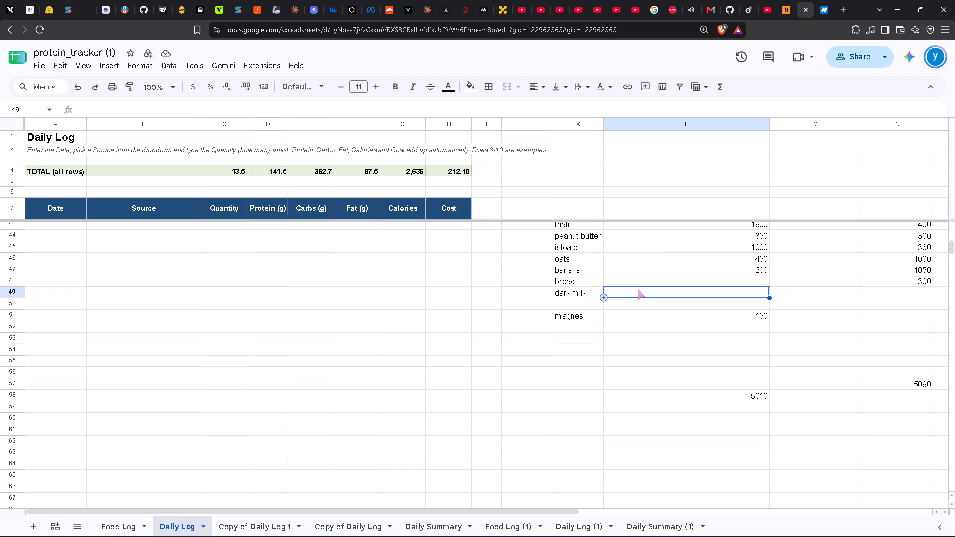
type("750")
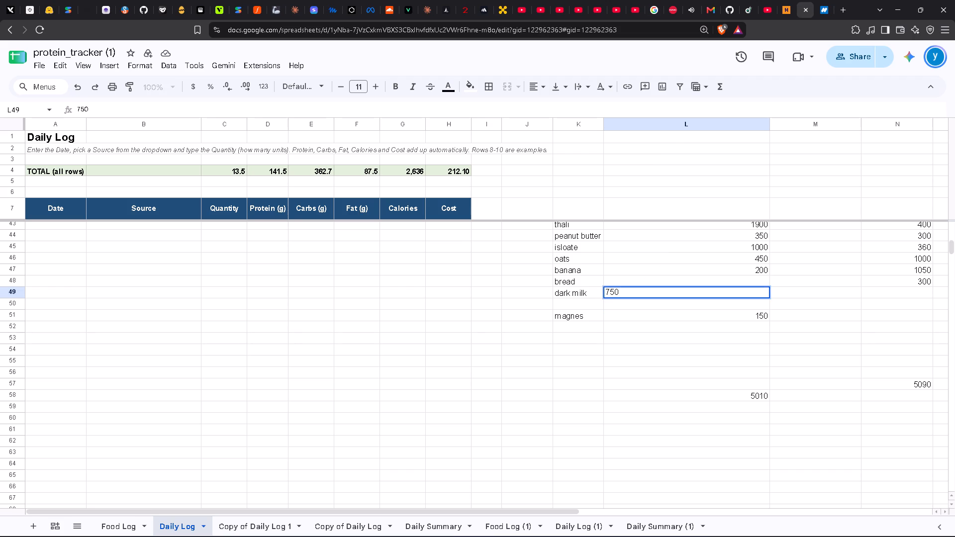
key("Return")
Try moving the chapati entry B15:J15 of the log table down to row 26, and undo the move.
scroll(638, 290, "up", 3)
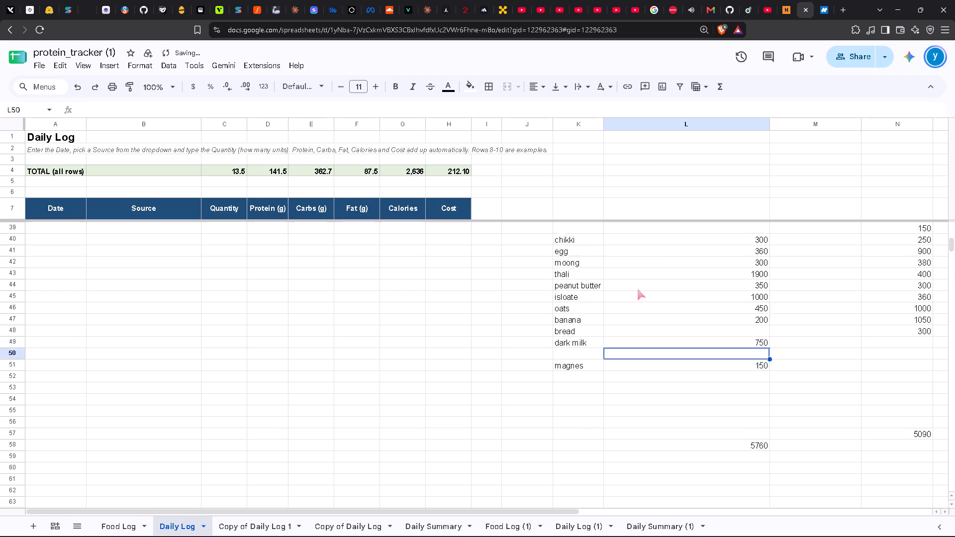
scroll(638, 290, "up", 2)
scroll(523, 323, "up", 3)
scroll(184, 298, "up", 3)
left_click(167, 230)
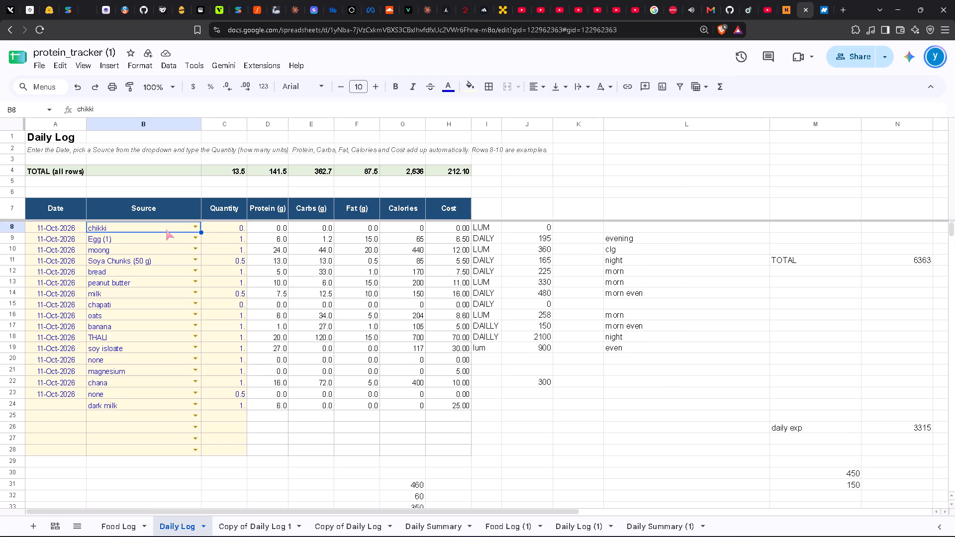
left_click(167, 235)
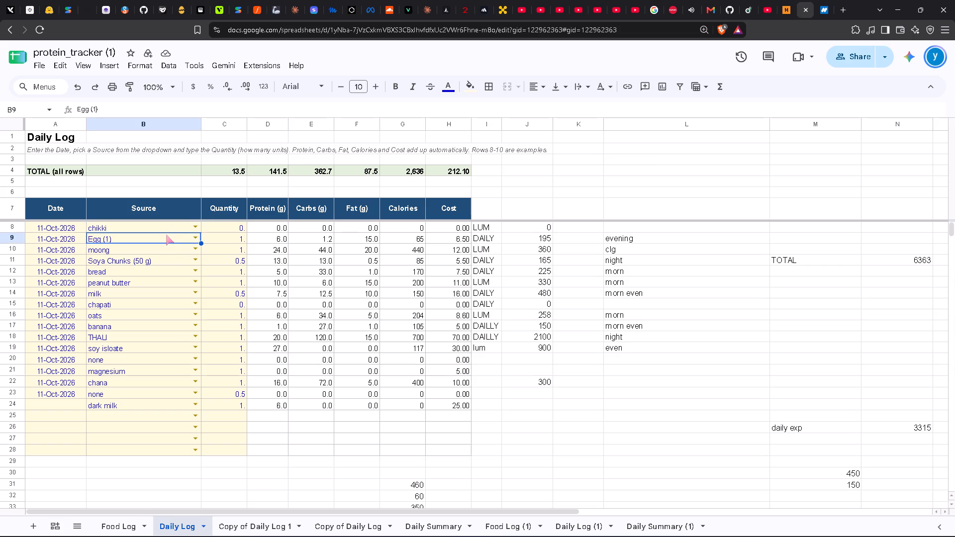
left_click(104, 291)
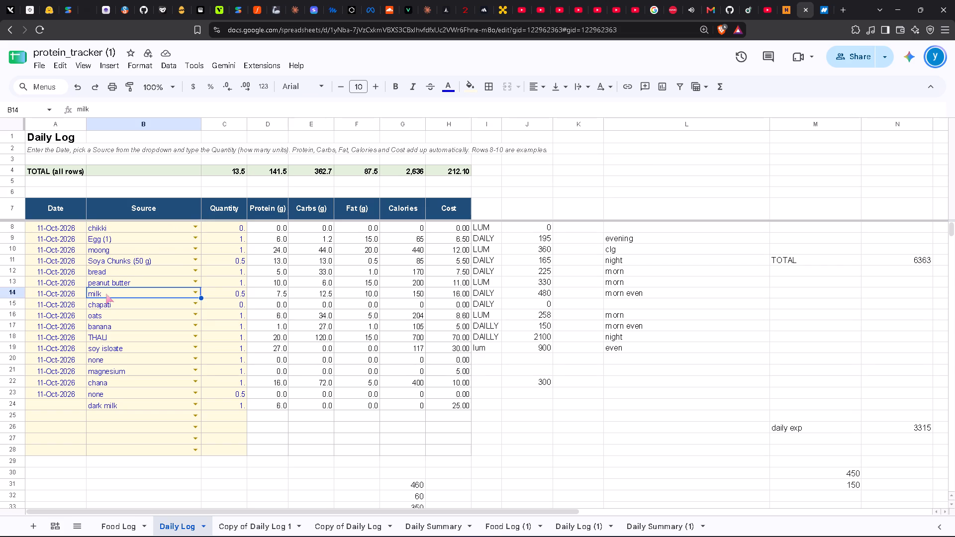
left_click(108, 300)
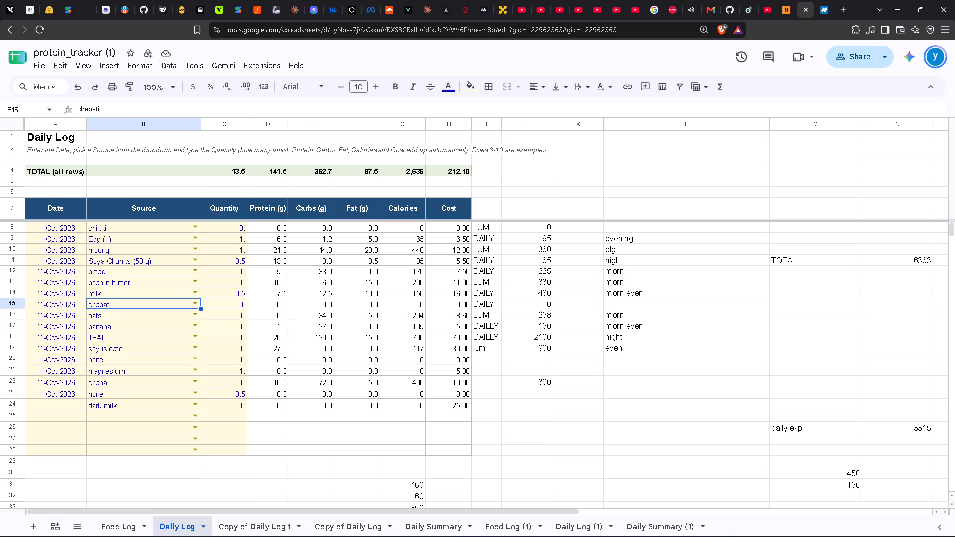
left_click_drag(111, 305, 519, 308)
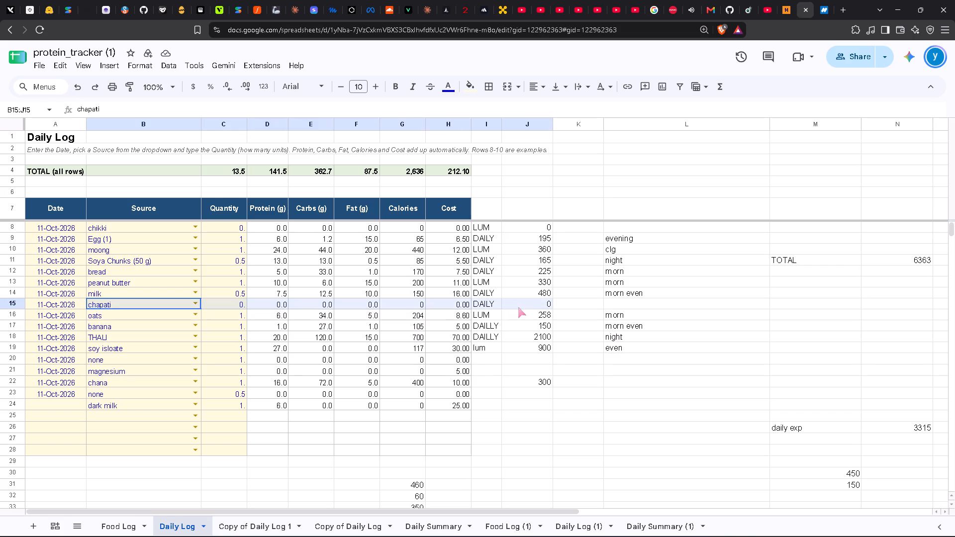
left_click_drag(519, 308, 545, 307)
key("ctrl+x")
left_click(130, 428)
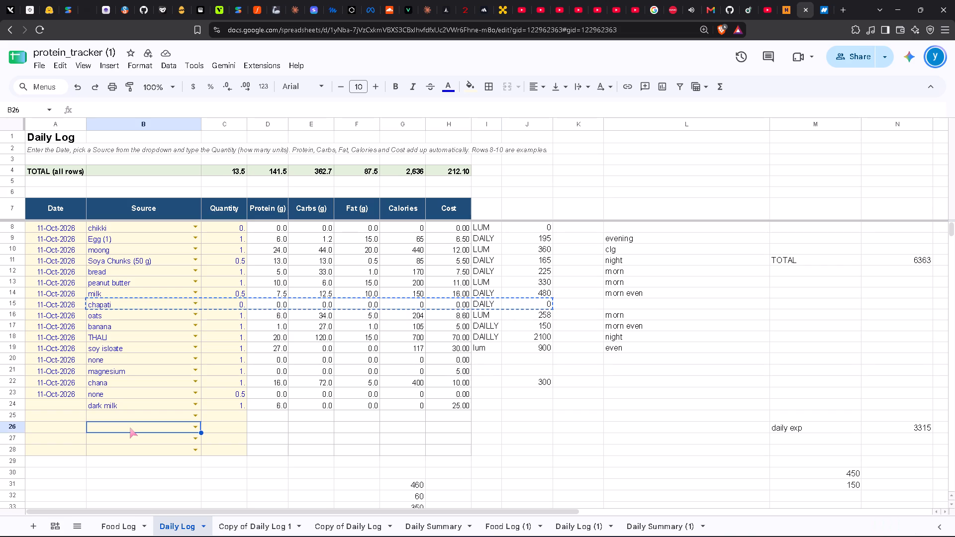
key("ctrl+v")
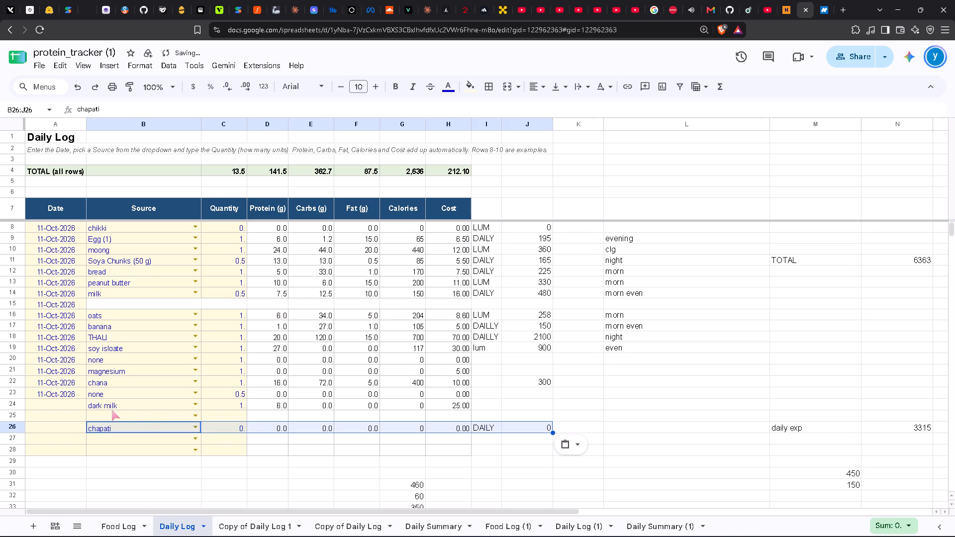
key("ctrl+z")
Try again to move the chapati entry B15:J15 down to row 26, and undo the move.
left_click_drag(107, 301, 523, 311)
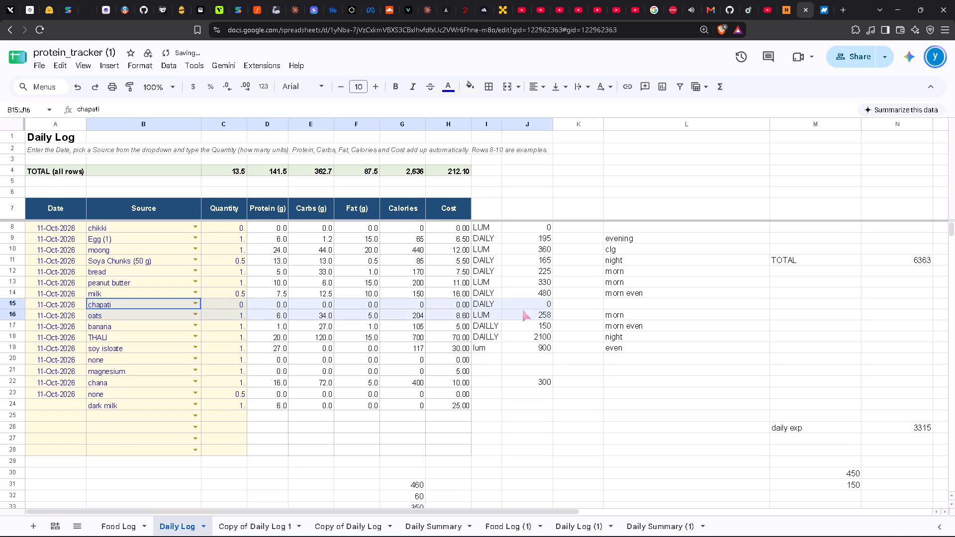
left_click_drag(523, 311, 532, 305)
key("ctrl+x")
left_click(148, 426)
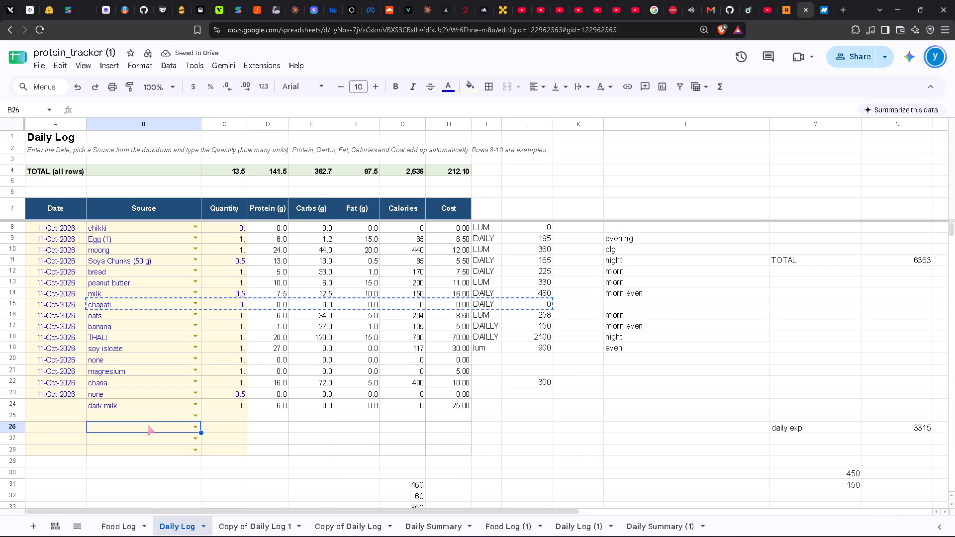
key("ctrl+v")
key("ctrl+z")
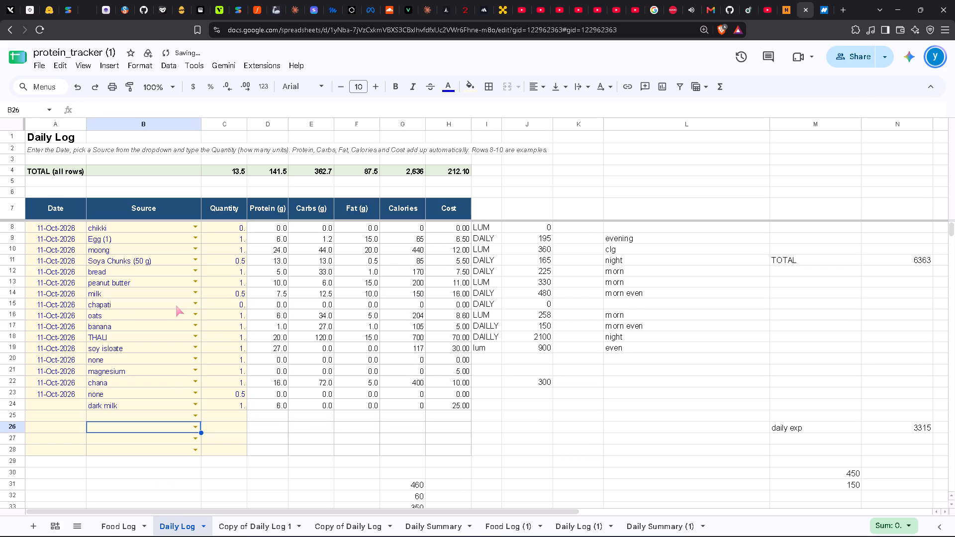
Copy the chapati entry B15:J15 into row 25, directly below the dark milk entry.
left_click_drag(123, 306, 525, 303)
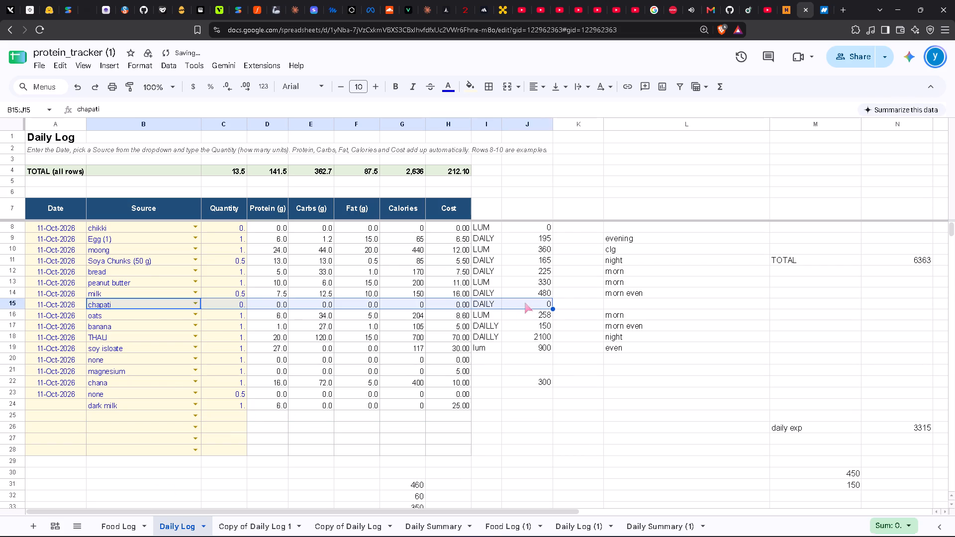
key("ctrl+c")
left_click(136, 419)
key("ctrl+v")
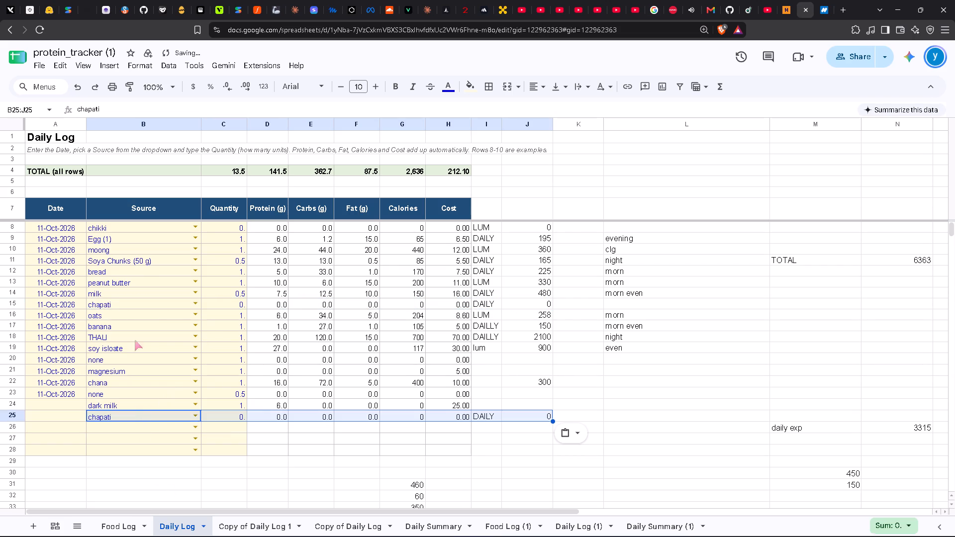
Change the source of the original chapati entry in B15 to "none".
left_click(119, 308)
left_click(193, 303)
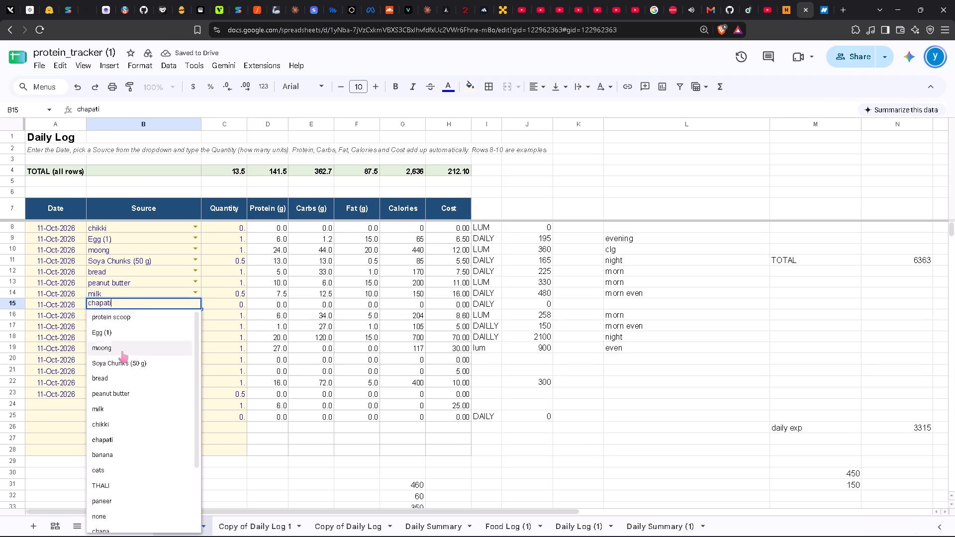
scroll(121, 352, "down", 13)
scroll(132, 430, "up", 8)
scroll(122, 451, "down", 8)
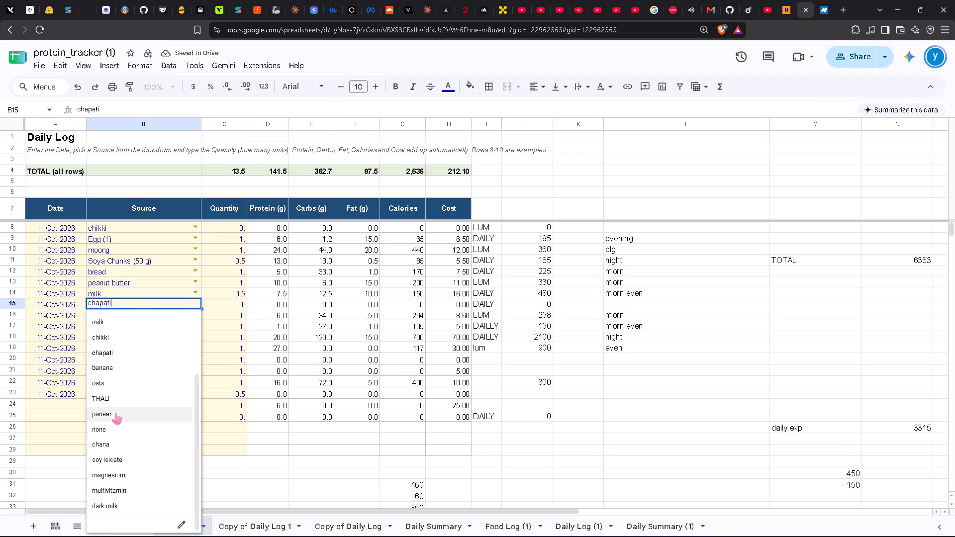
left_click(104, 426)
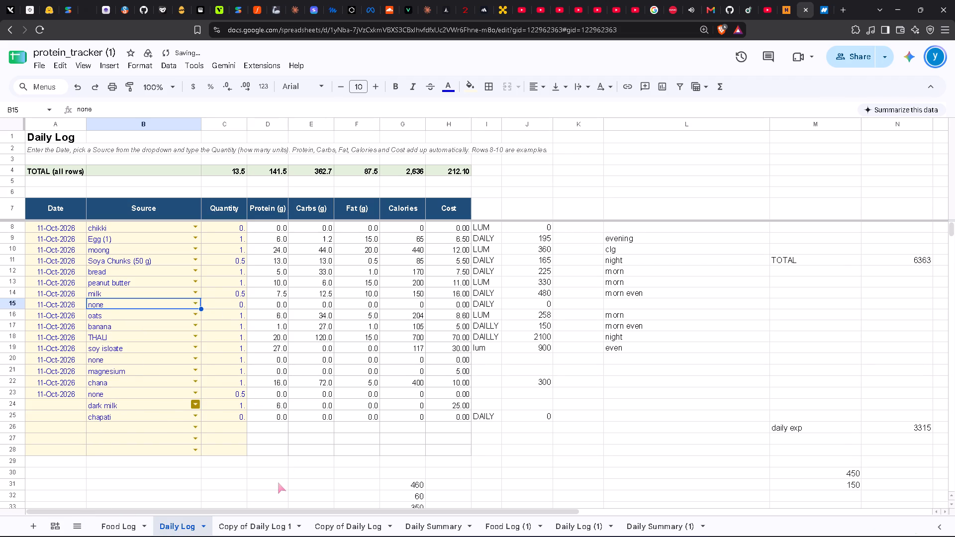
left_click(279, 483)
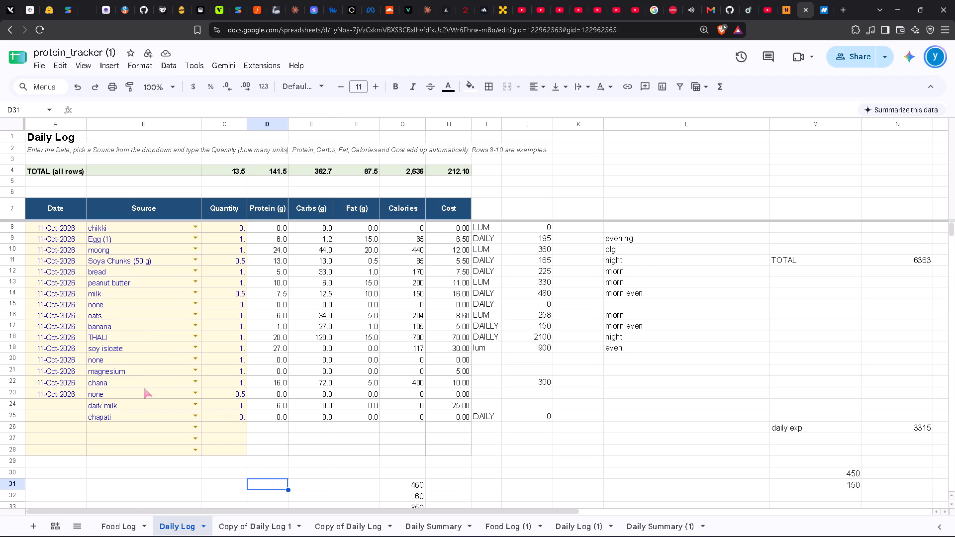
Set the quantity to 0 for the "none" entries in C23 and C20 of the log.
left_click(230, 393)
key("0")
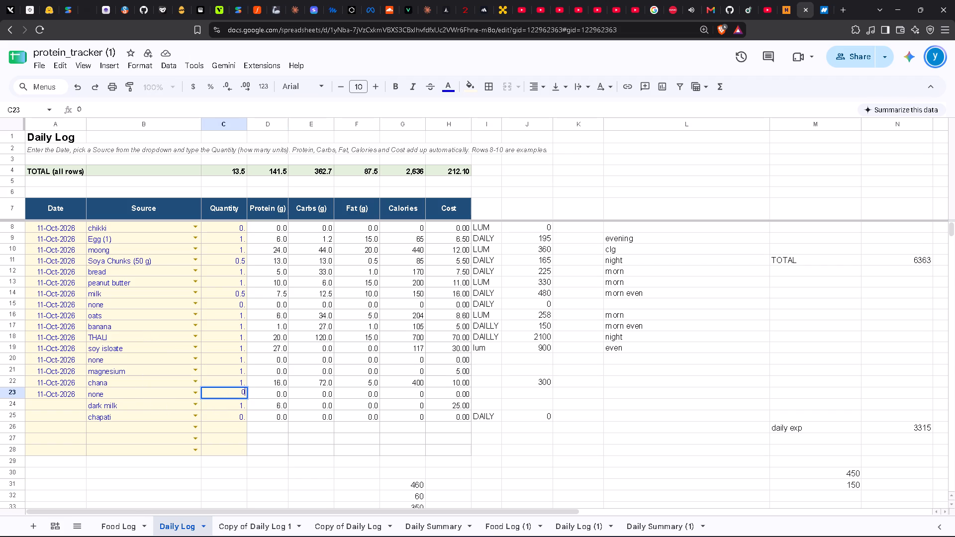
key("Return")
left_click(225, 359)
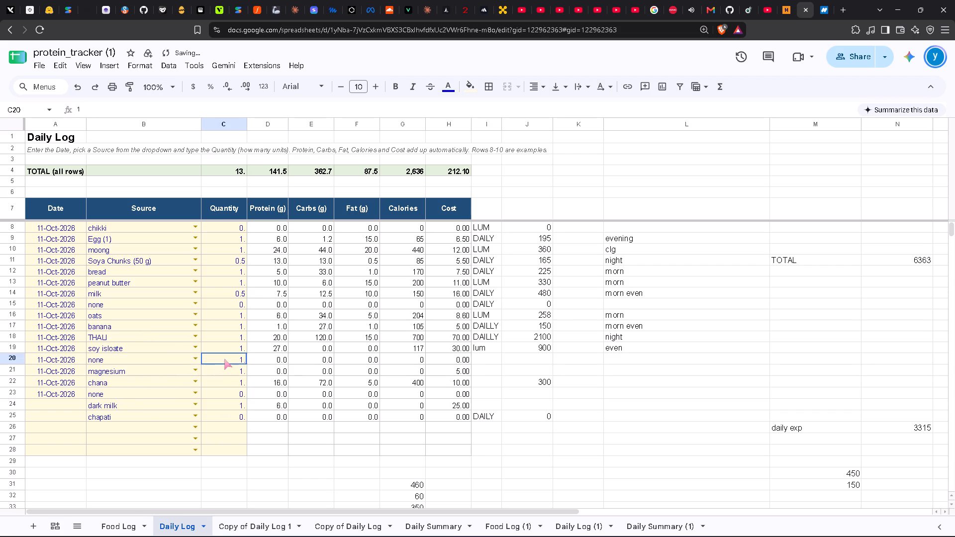
key("0")
key("Return")
left_click(203, 342)
left_click(213, 346)
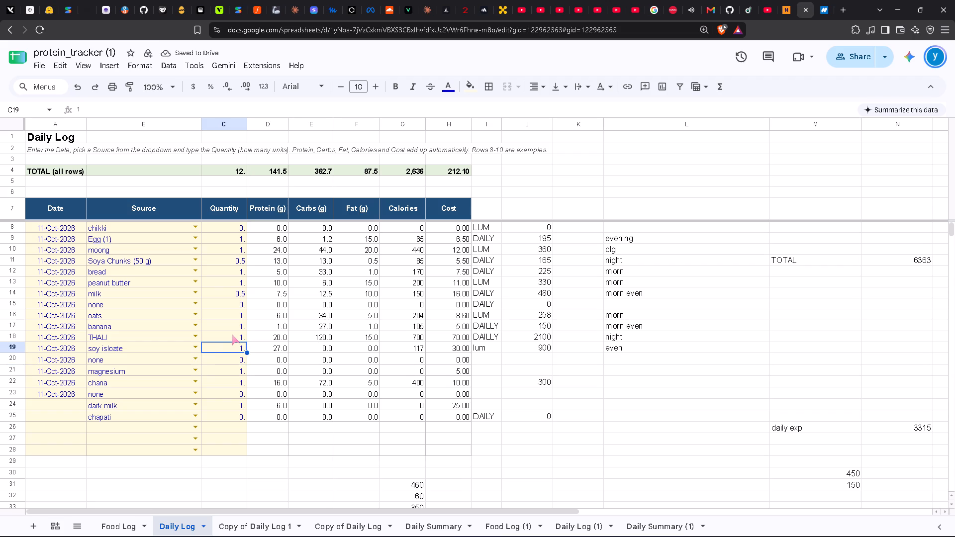
left_click(232, 335)
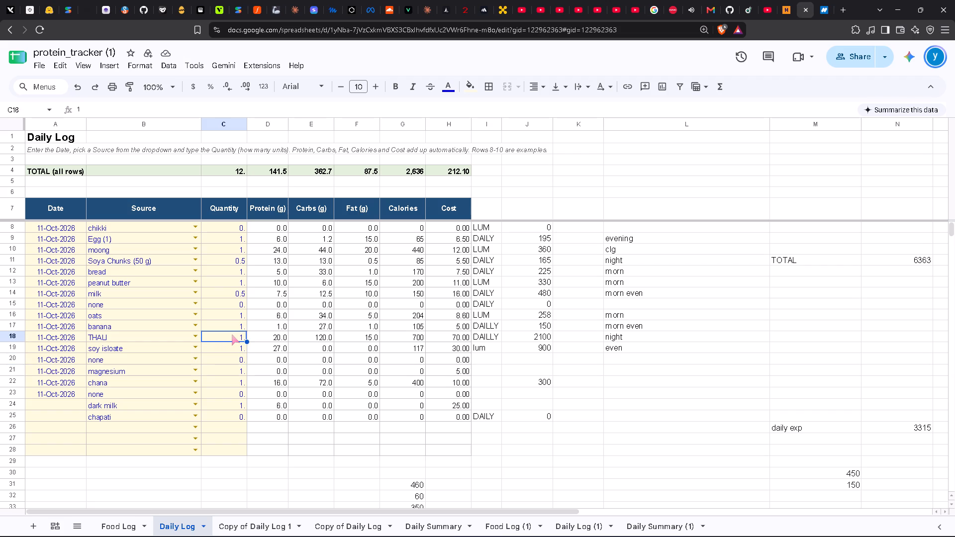
Move the banana, bread and dark milk entries K47:L49 of the food list below magnes, starting at K53.
scroll(363, 379, "down", 8)
scroll(613, 373, "up", 1)
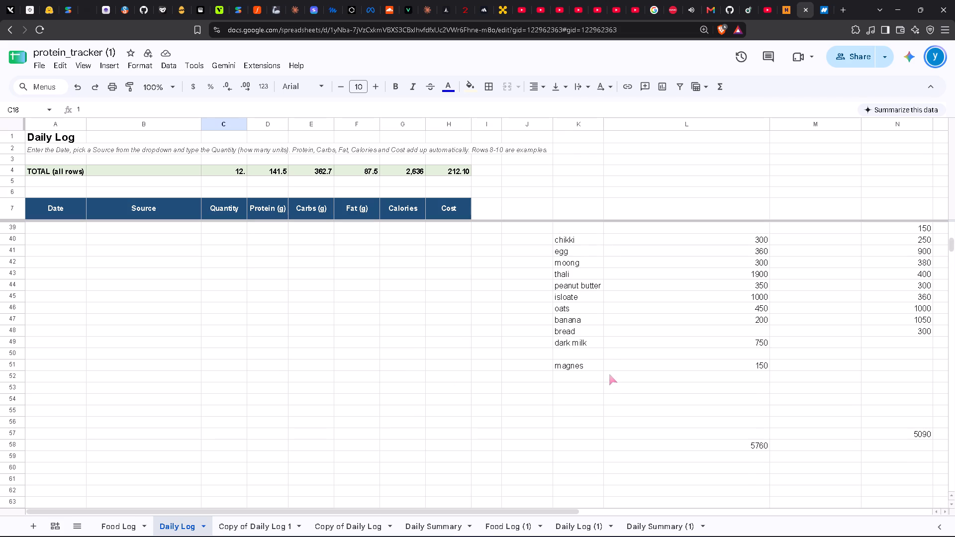
left_click(557, 393)
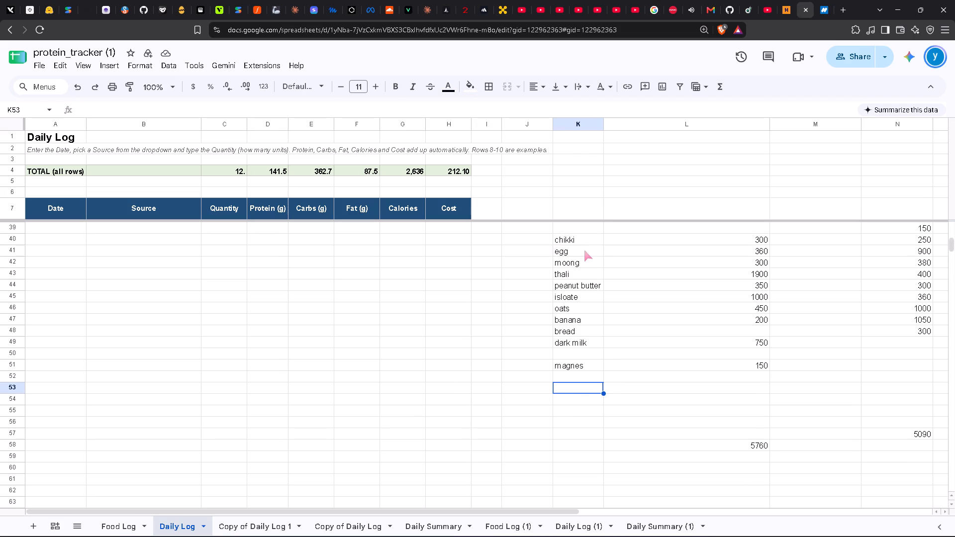
left_click_drag(564, 252, 749, 250)
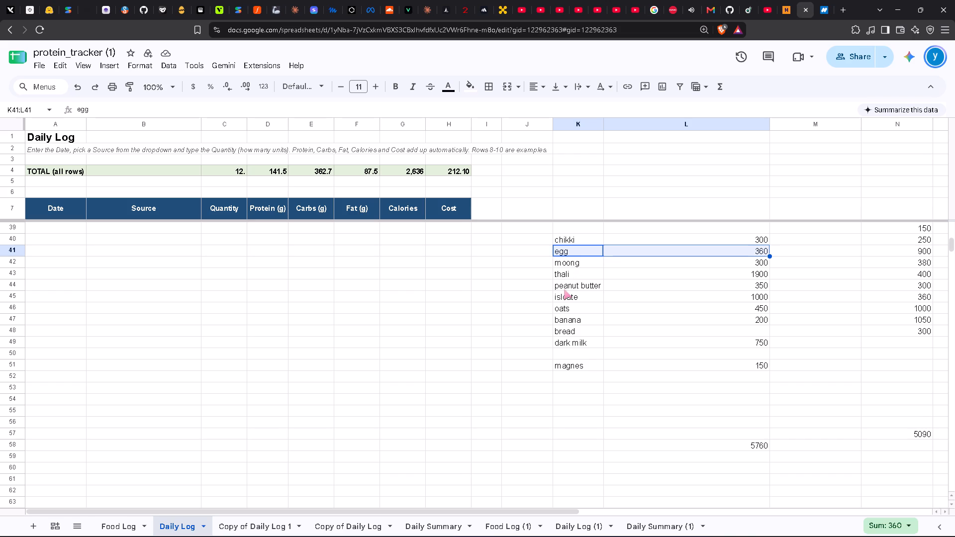
left_click_drag(571, 320, 735, 326)
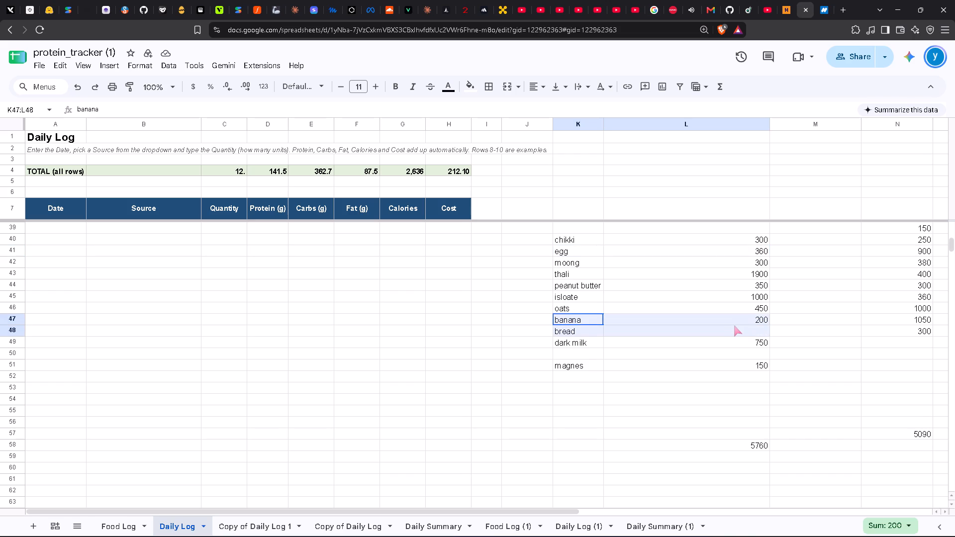
left_click_drag(735, 326, 738, 343)
key("ctrl+x")
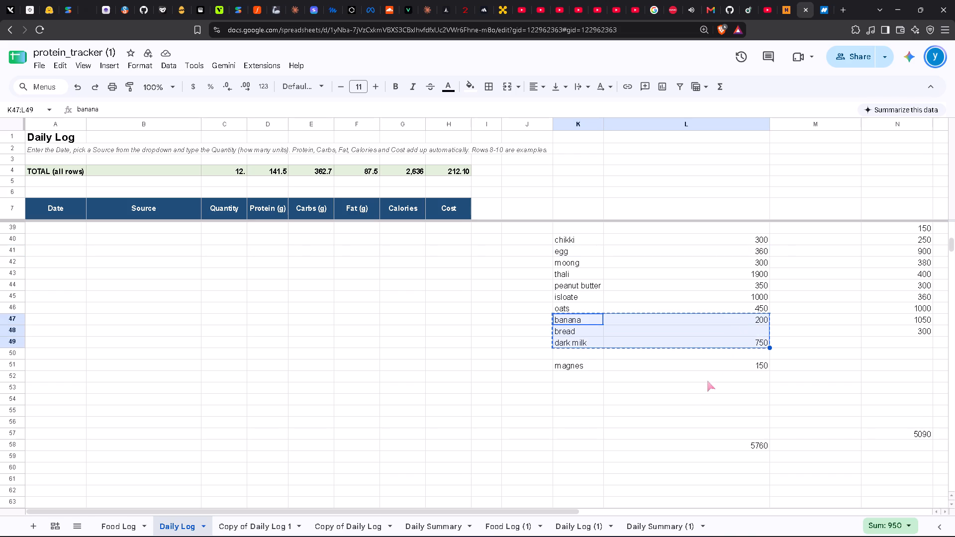
left_click(573, 386)
key("ctrl+v")
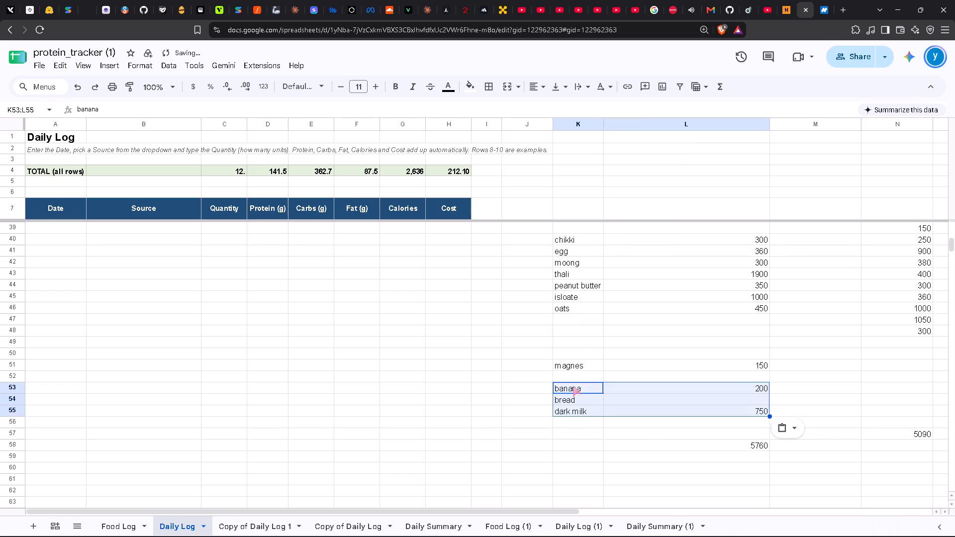
left_click(502, 409)
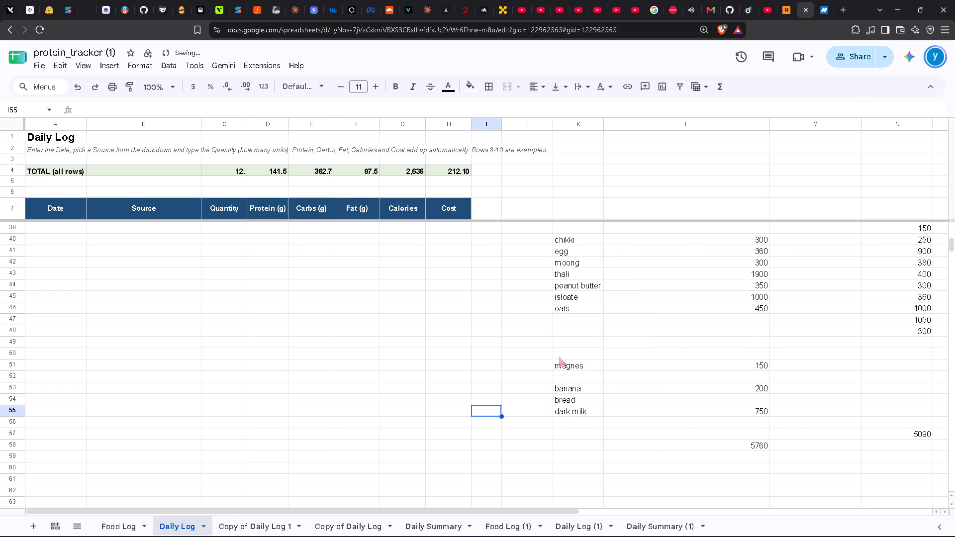
Move the block K50:L55, holding magnes, banana, bread and dark milk, up to start at K47 below oats.
left_click_drag(570, 359, 765, 412)
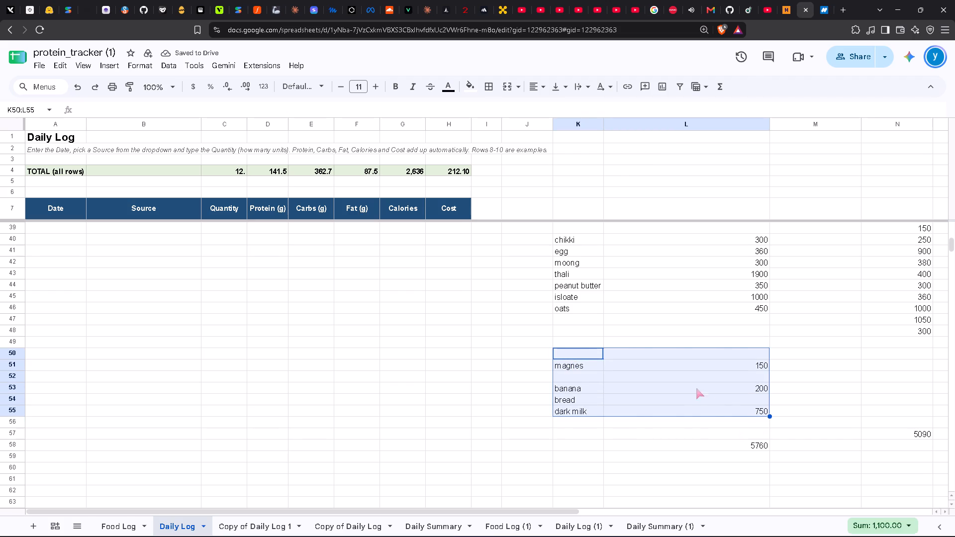
key("ctrl+x")
left_click(562, 315)
key("ctrl+v")
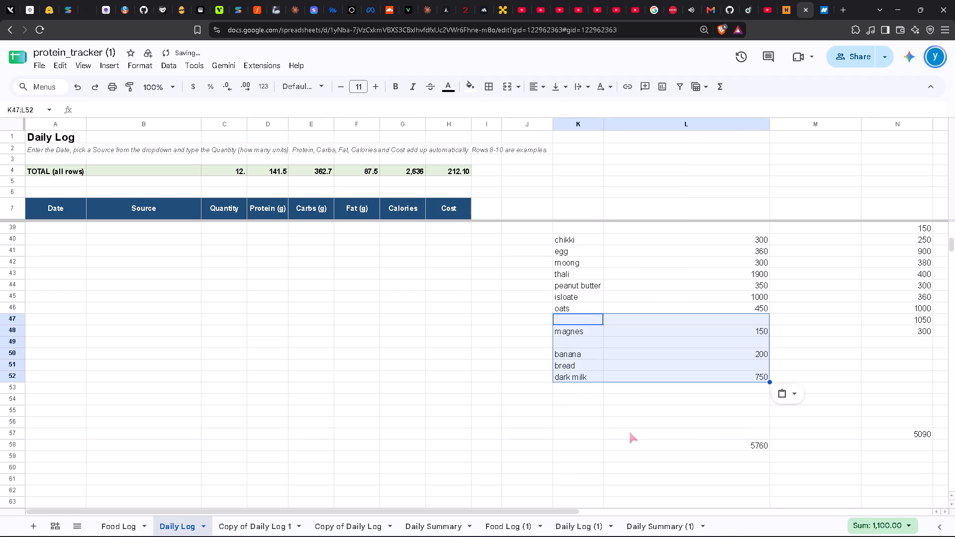
left_click(630, 433)
Review the Daily Log entries against the rearranged food list and its column L amounts.
scroll(552, 387, "up", 6)
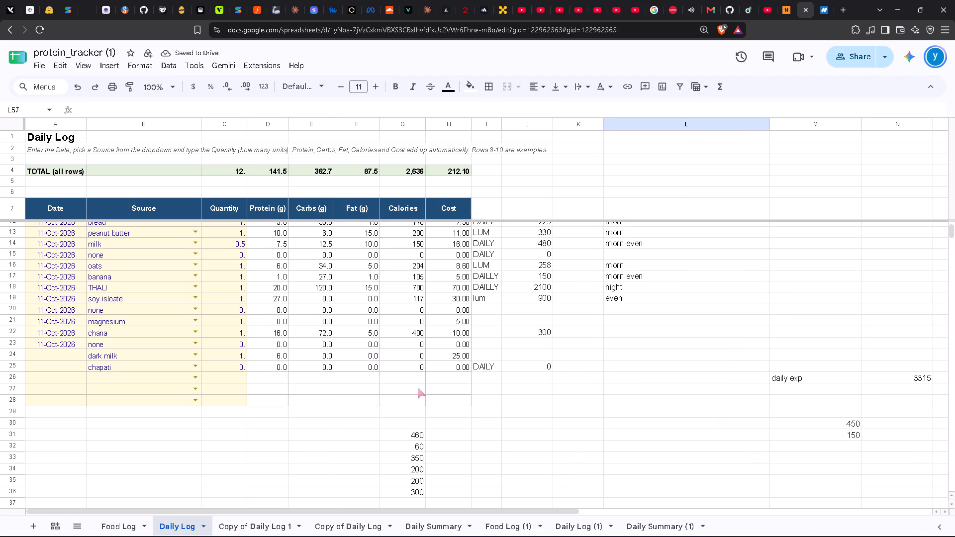
left_click(352, 409)
scroll(623, 408, "down", 8)
left_click(734, 337)
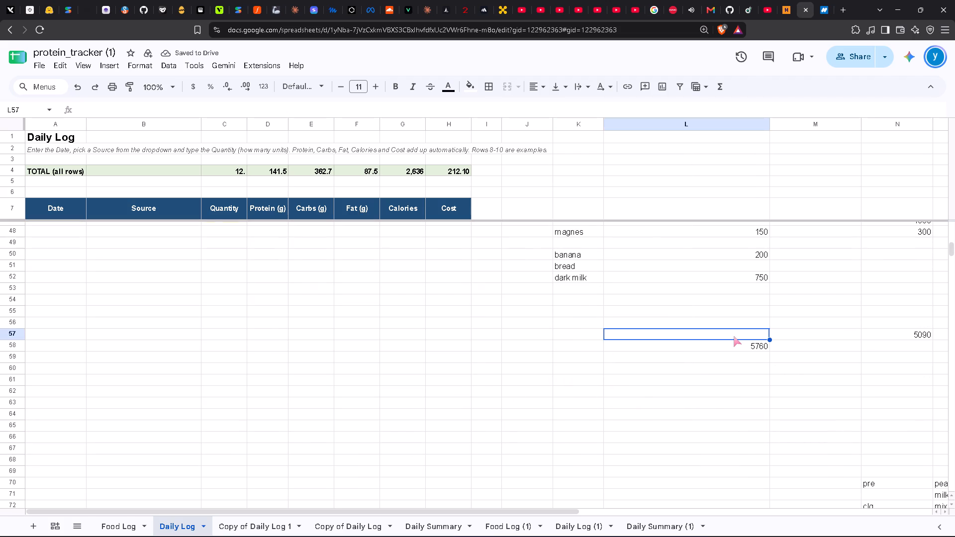
left_click(657, 336)
left_click(634, 315)
left_click(621, 342)
scroll(490, 361, "up", 5)
left_click(371, 371)
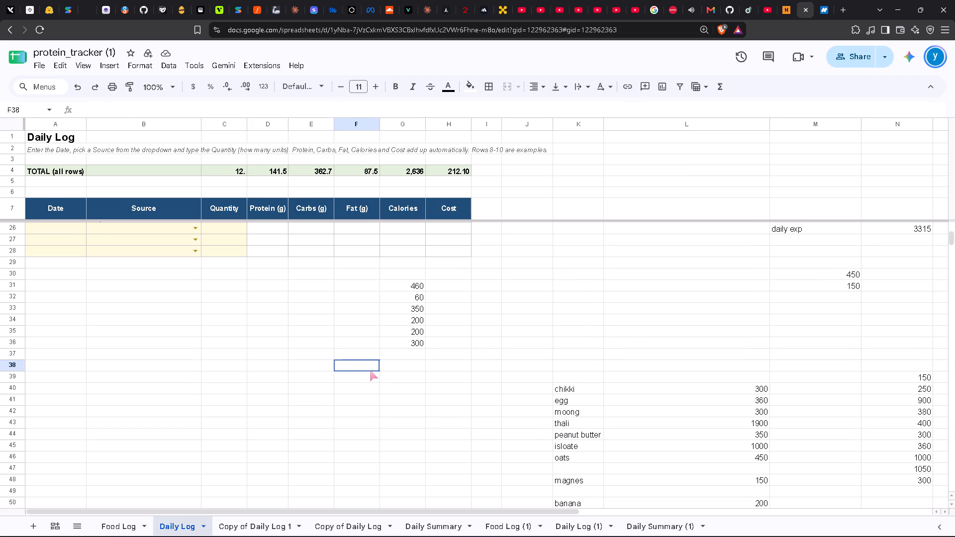
scroll(371, 371, "up", 5)
scroll(374, 369, "down", 2)
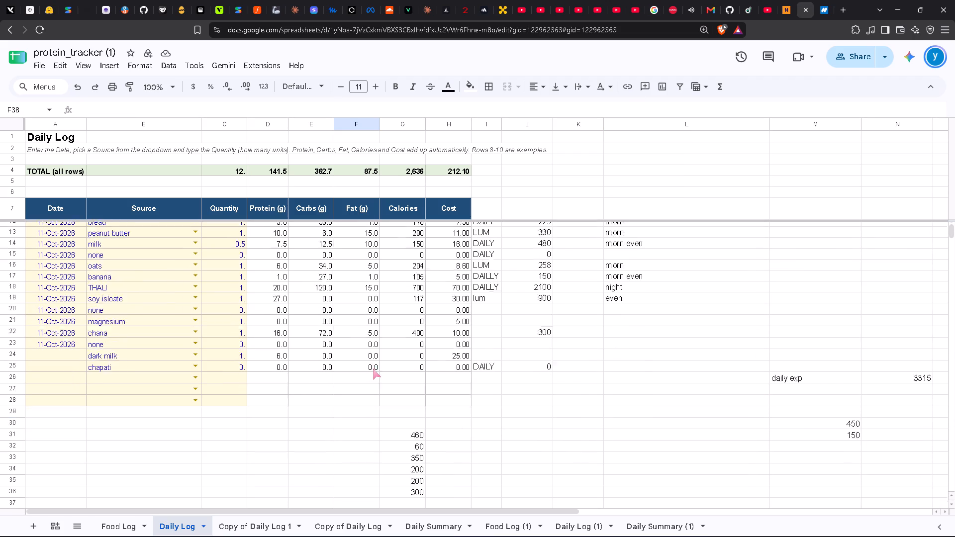
scroll(374, 369, "down", 4)
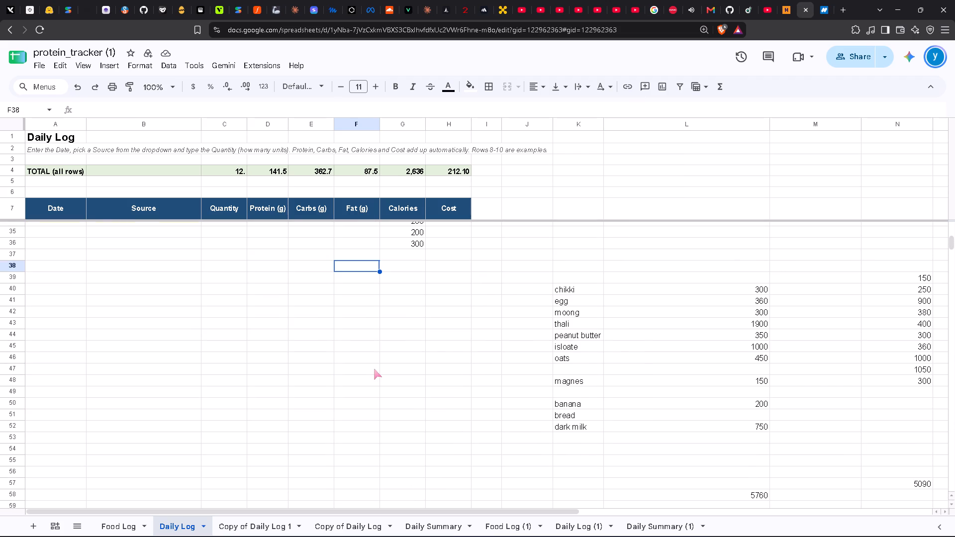
scroll(375, 369, "up", 15)
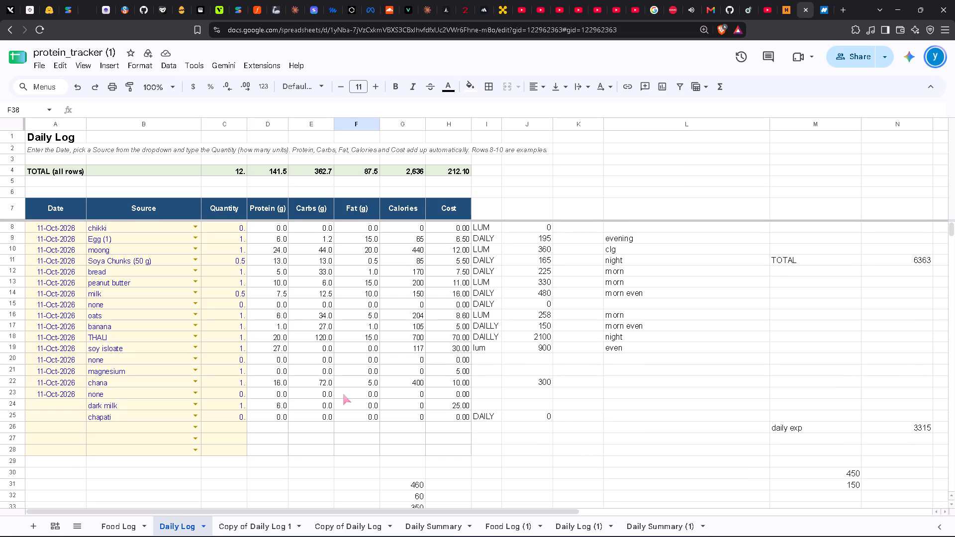
left_click(289, 463)
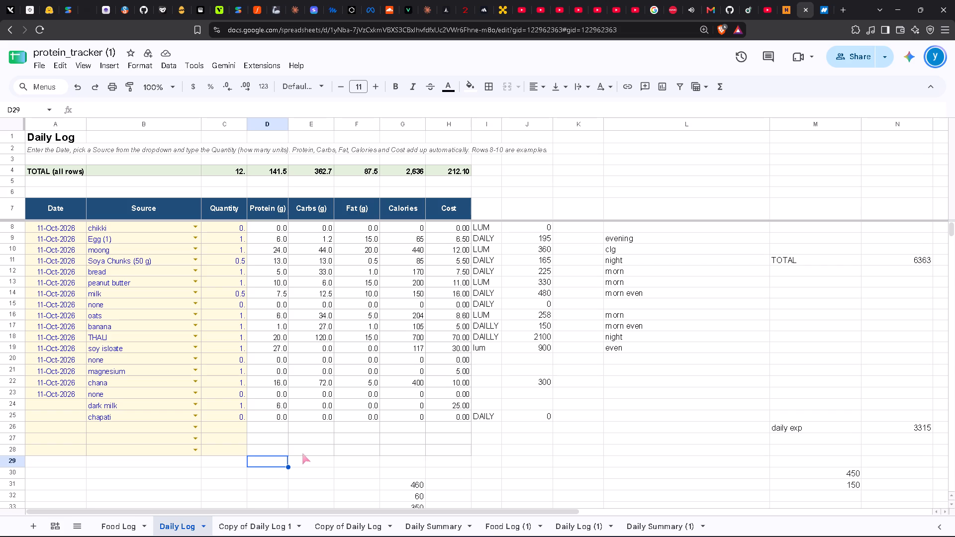
scroll(299, 328, "down", 9)
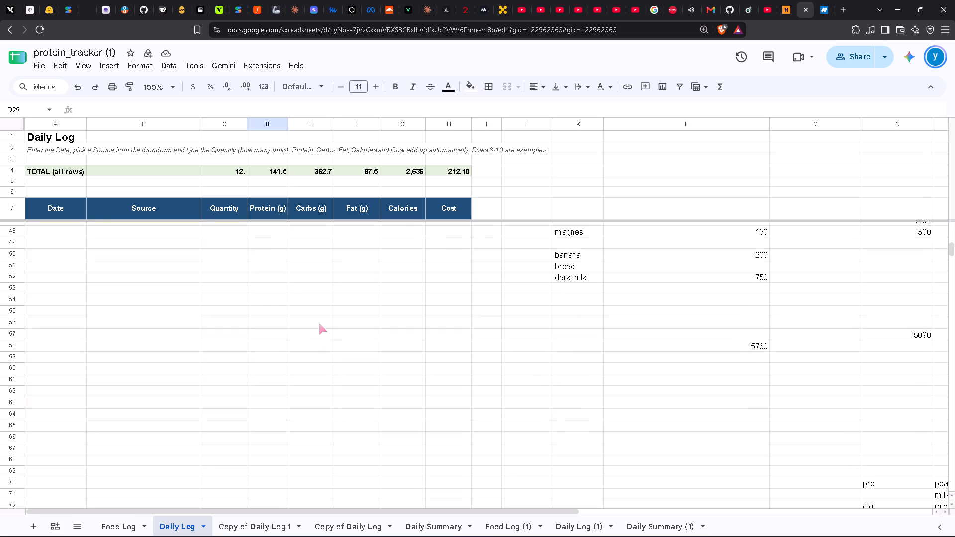
scroll(320, 324, "up", 1)
left_click(315, 324)
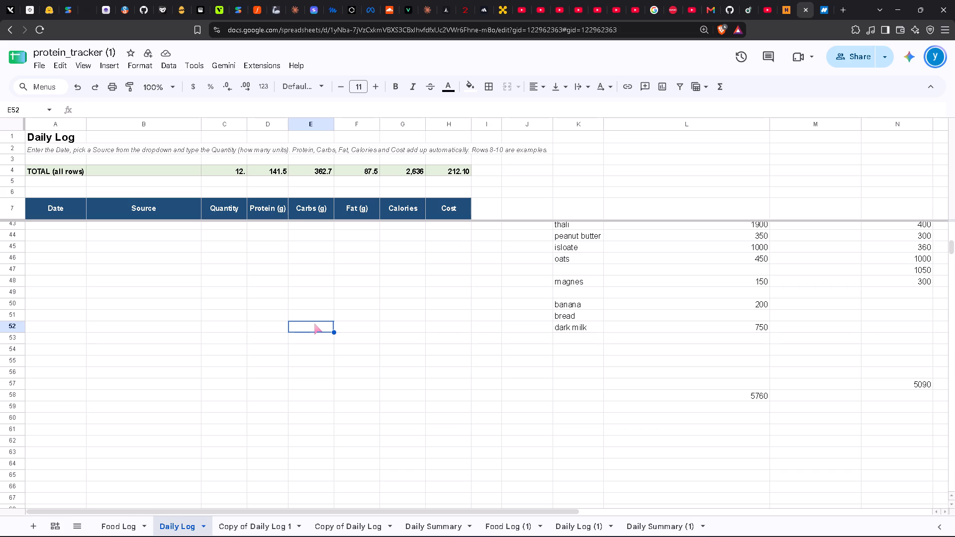
scroll(315, 324, "up", 7)
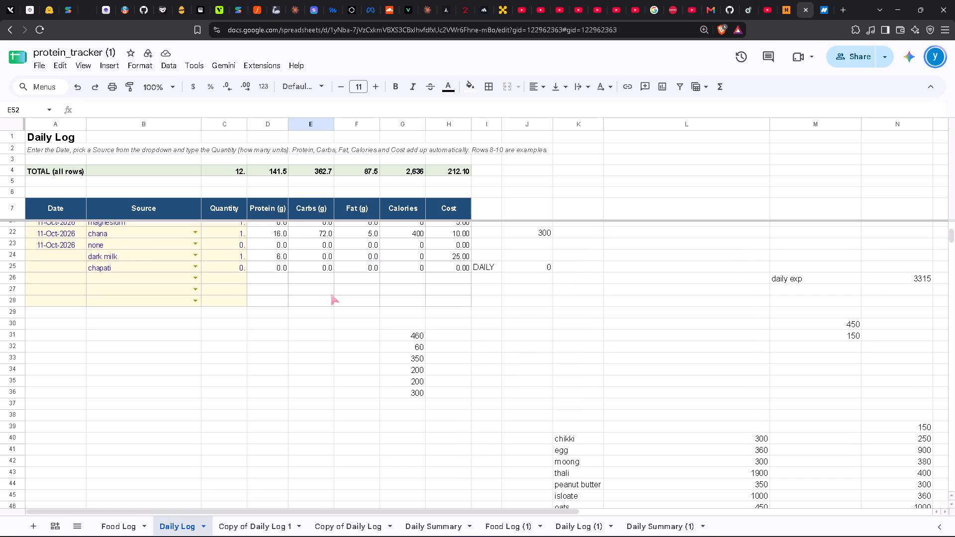
Set the quantity for Egg (1) in cell C9 of the Daily Log to 2.
scroll(328, 292, "up", 8)
scroll(259, 310, "up", 5)
scroll(445, 351, "down", 8)
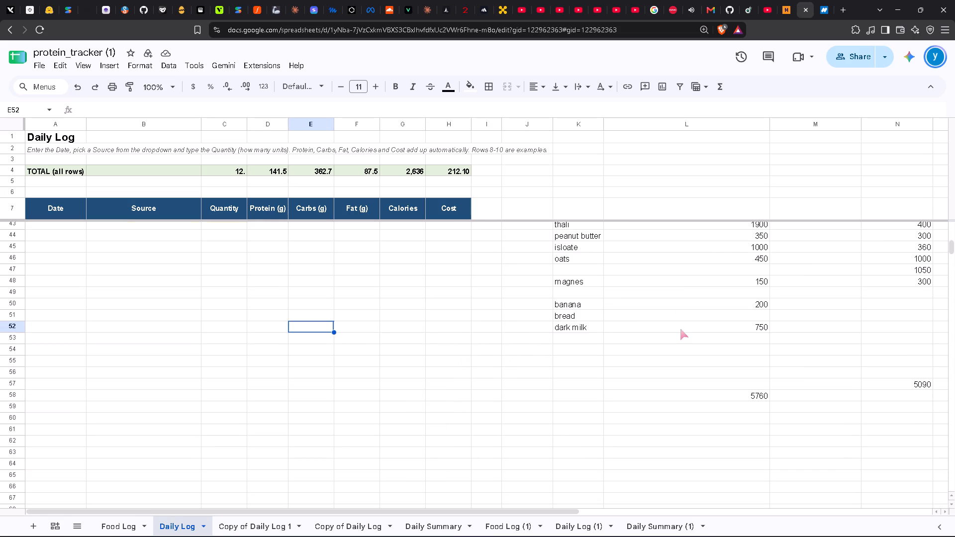
scroll(600, 316, "up", 2)
left_click(391, 323)
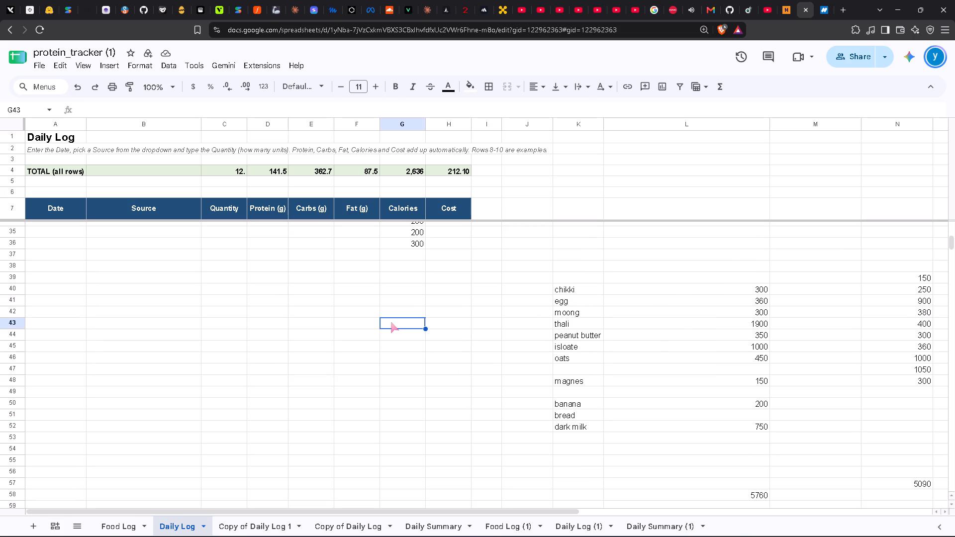
scroll(391, 323, "up", 14)
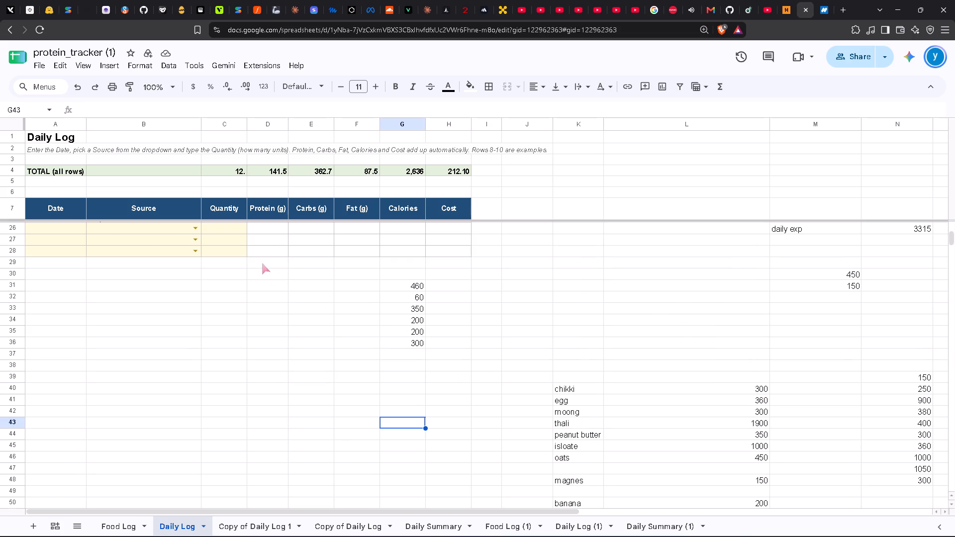
left_click(237, 239)
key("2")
key("Return")
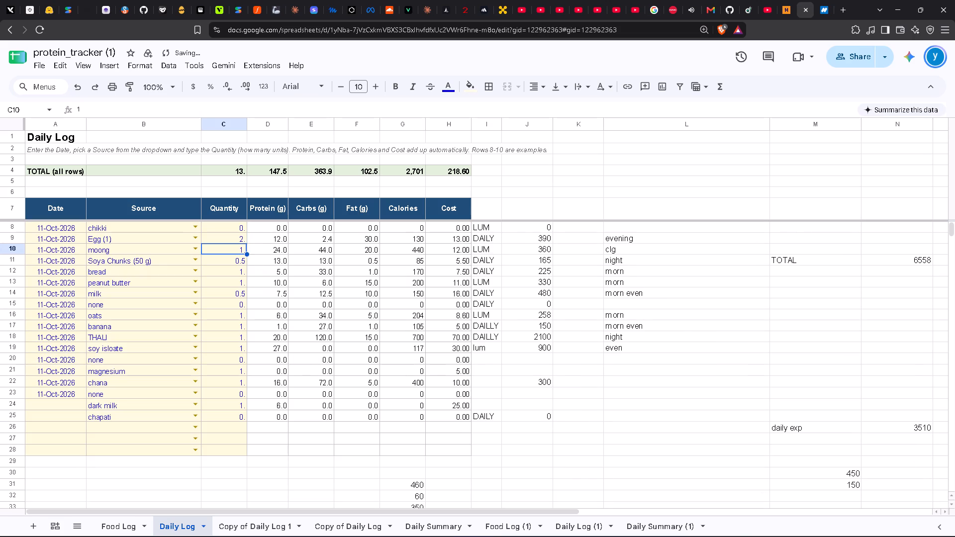
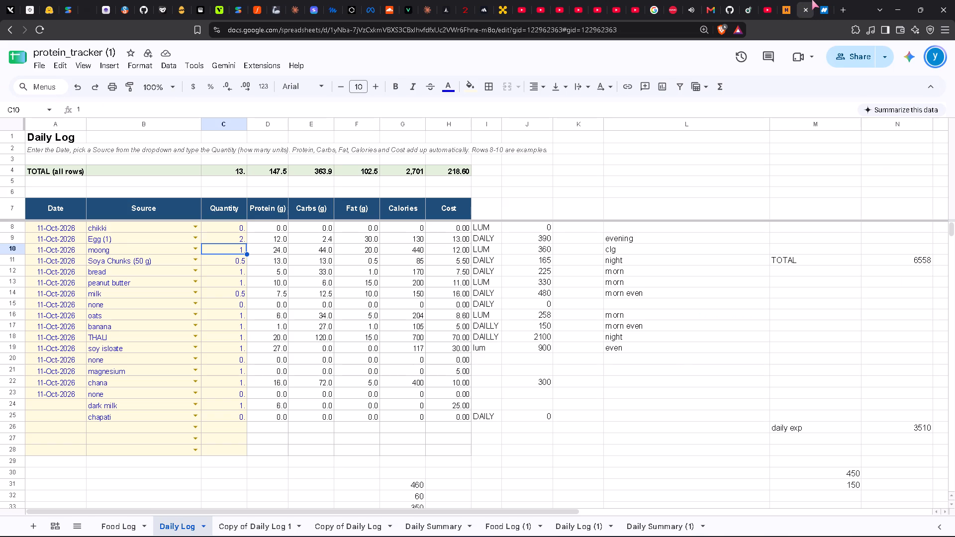
Add a soya chunks entry in K53 below dark milk in the food list, with 170 in column L.
left_click(216, 259)
scroll(280, 316, "down", 8)
scroll(533, 359, "up", 1)
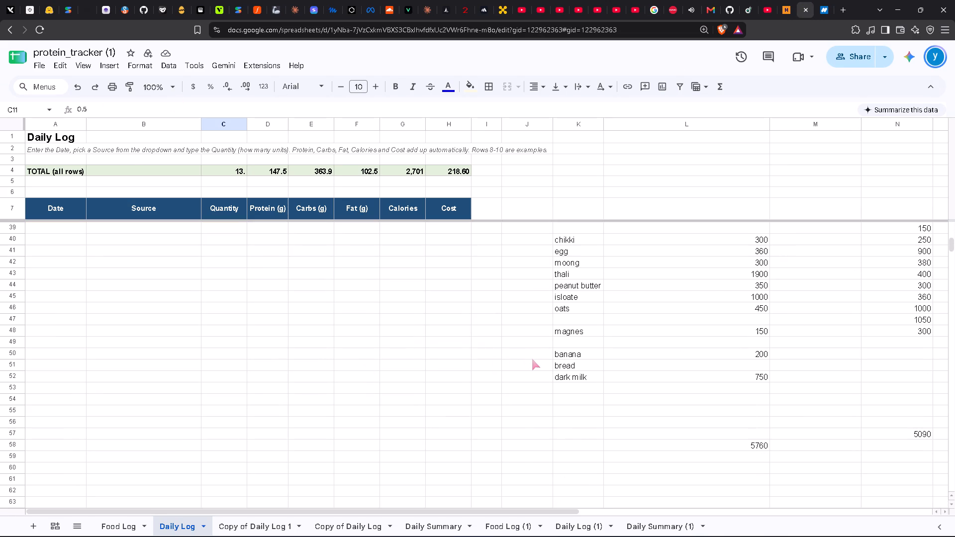
left_click(571, 391)
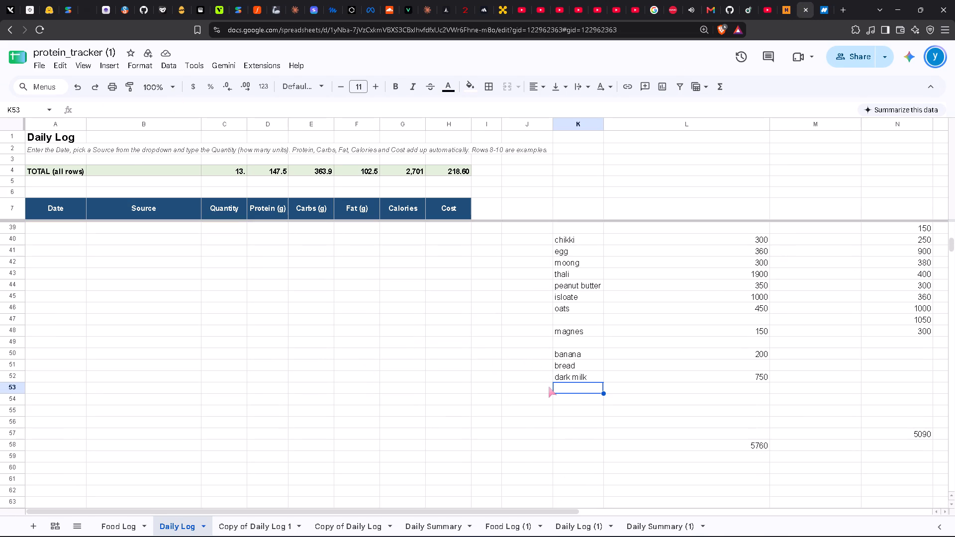
key("s")
type("oya chunks")
scroll(488, 372, "up", 14)
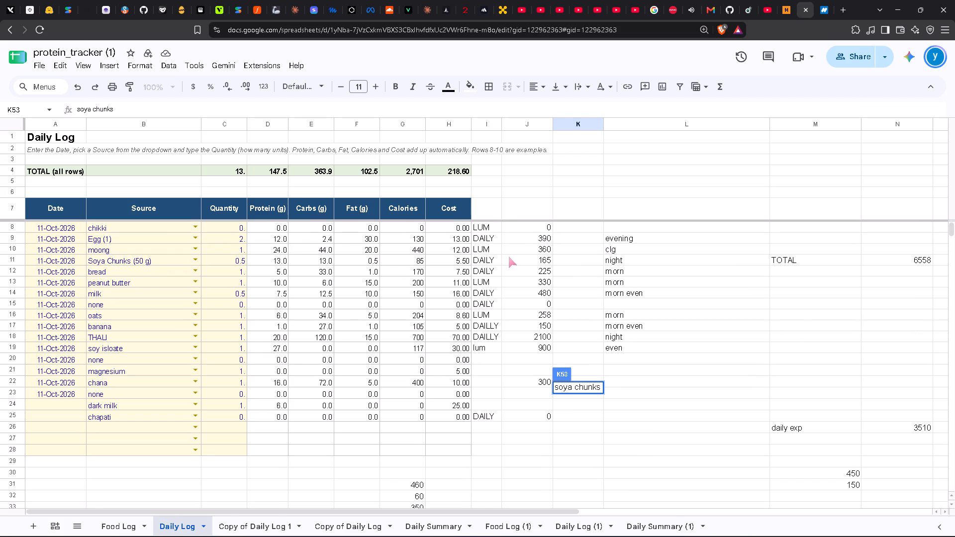
scroll(574, 311, "down", 7)
left_click(718, 391)
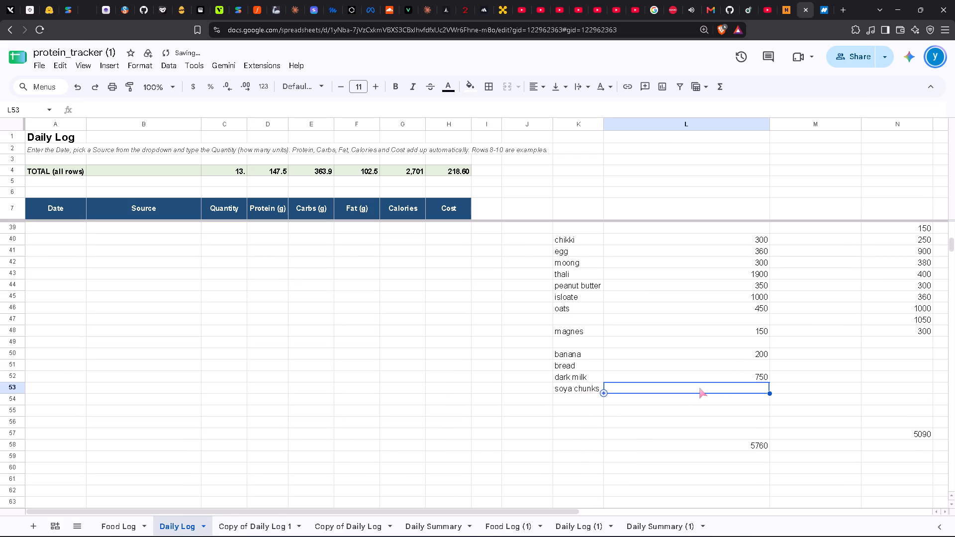
type("170")
key("Return")
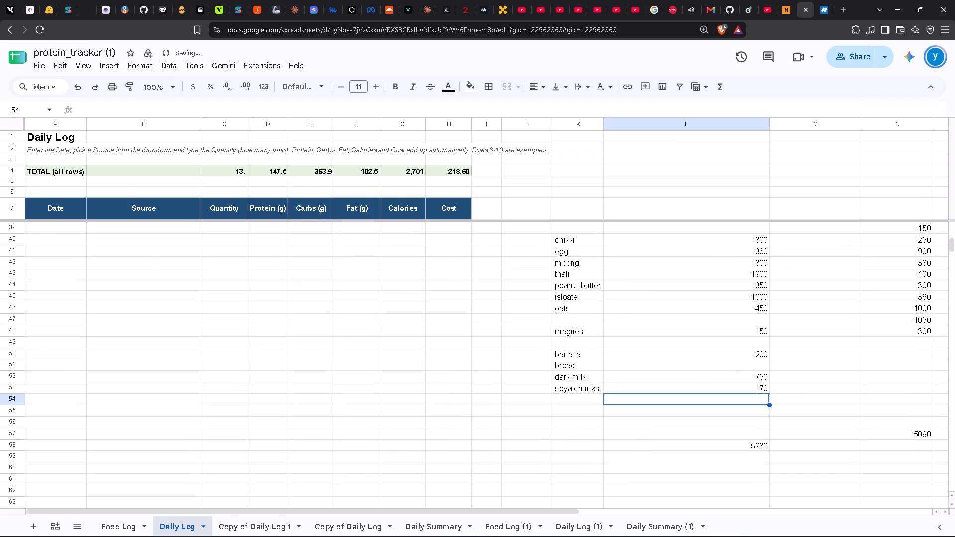
Clear the chapati source from B25 of the Daily Log.
scroll(411, 319, "up", 7)
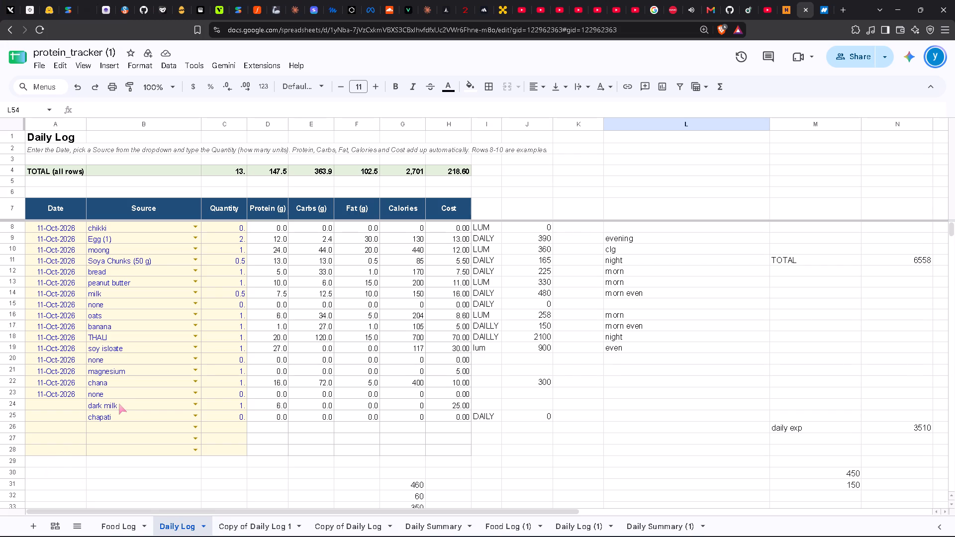
left_click(145, 249)
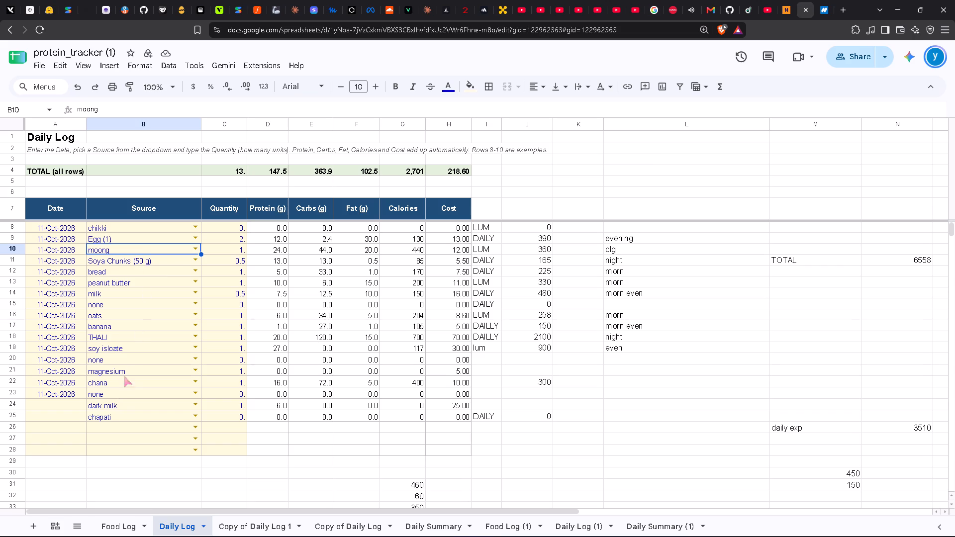
left_click_drag(105, 417, 463, 410)
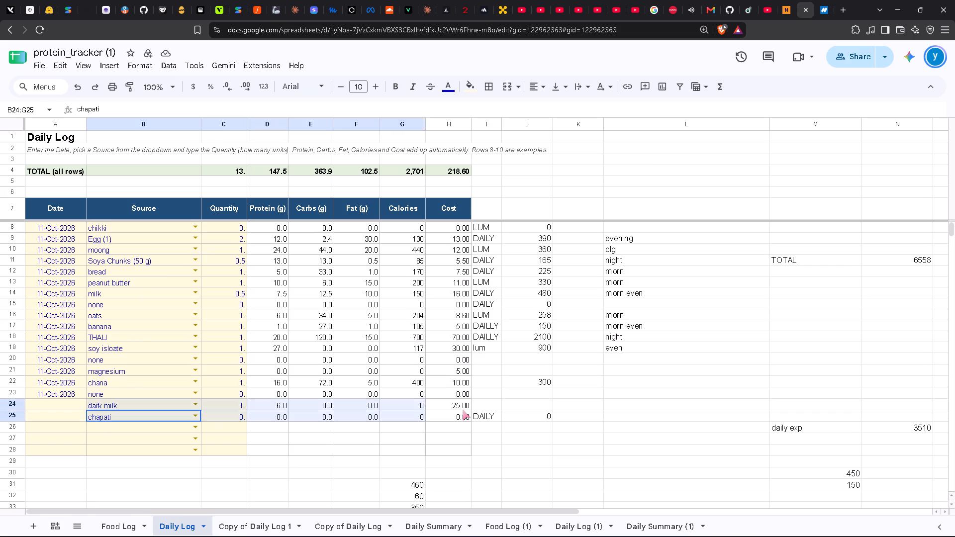
left_click_drag(463, 410, 505, 410)
left_click(505, 413)
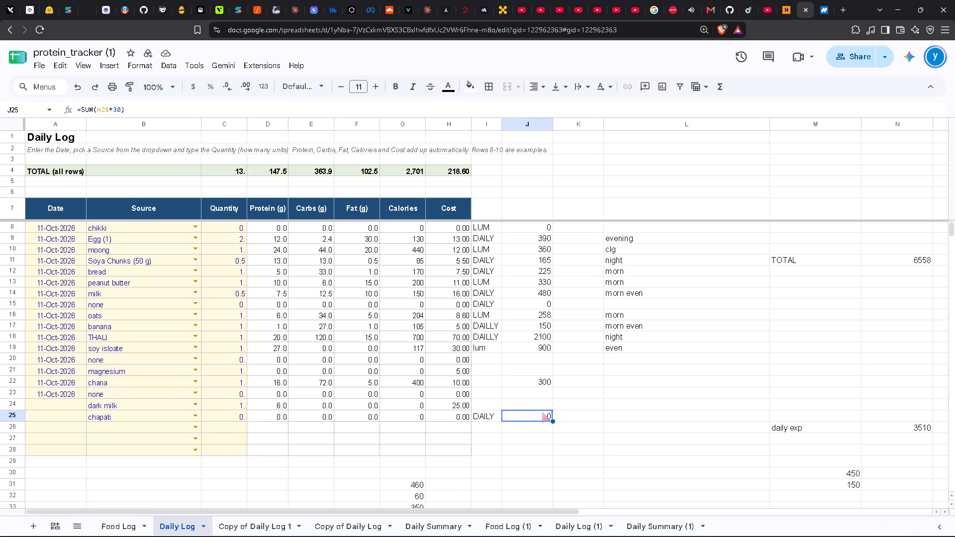
left_click_drag(543, 413, 144, 414)
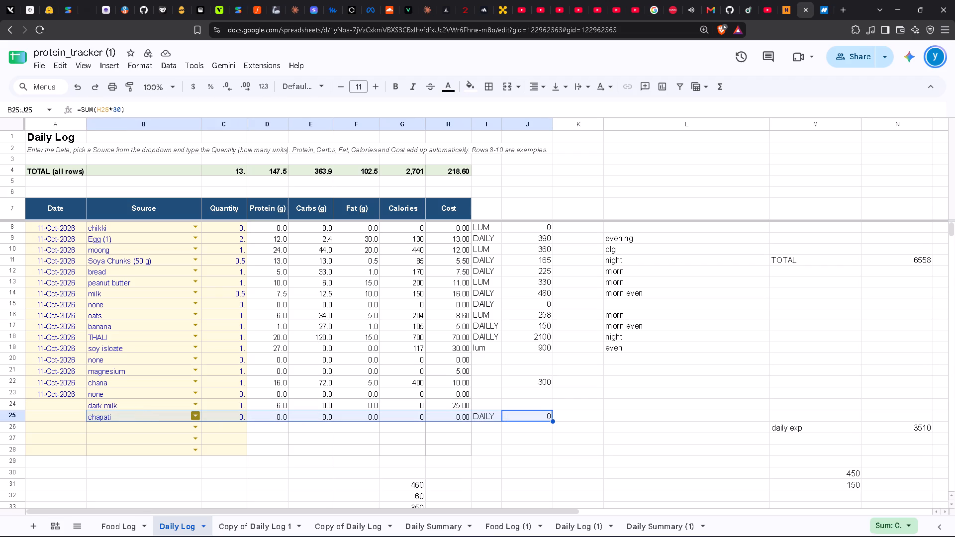
left_click(140, 405)
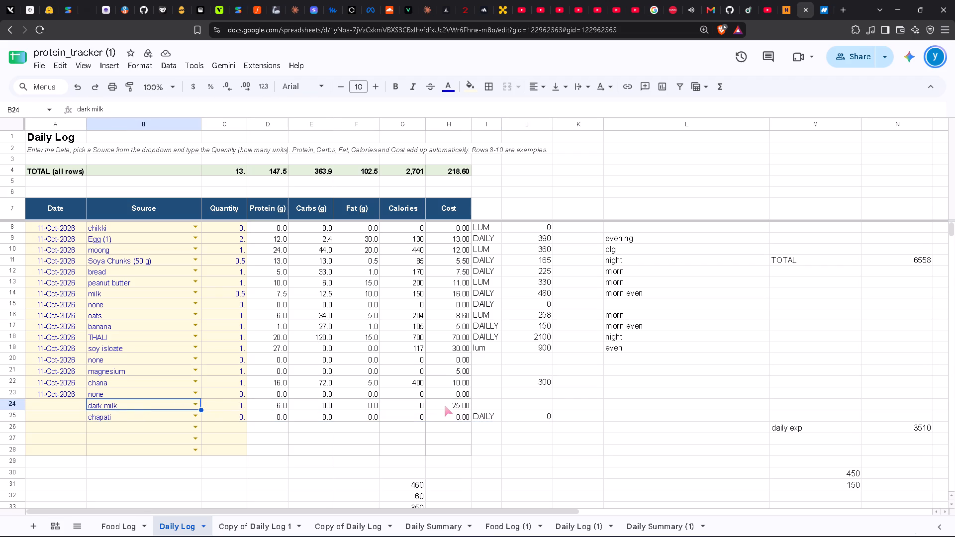
left_click(134, 417)
key("Delete")
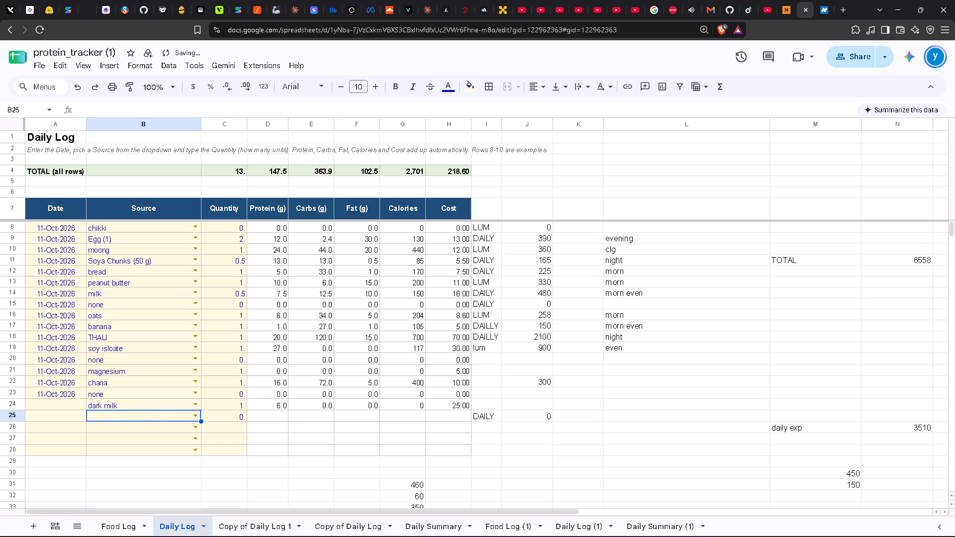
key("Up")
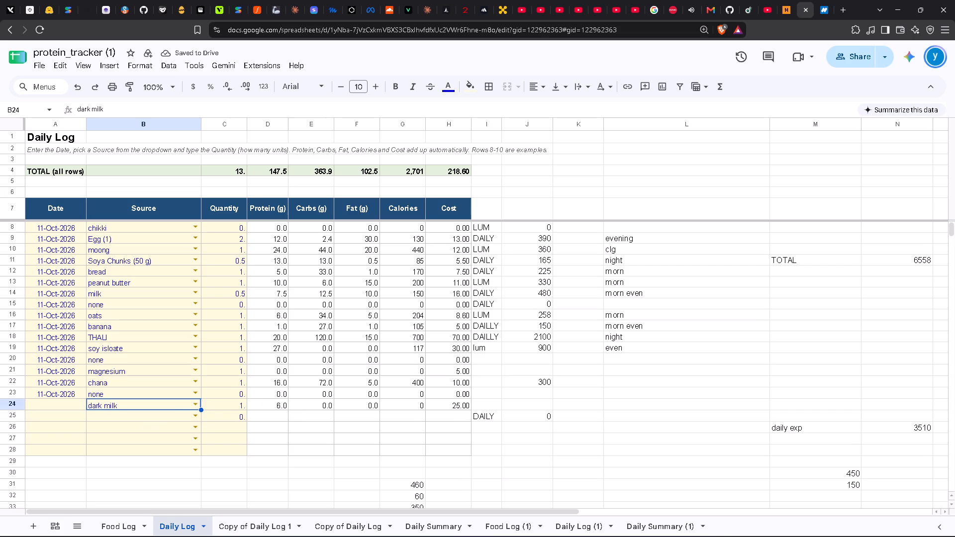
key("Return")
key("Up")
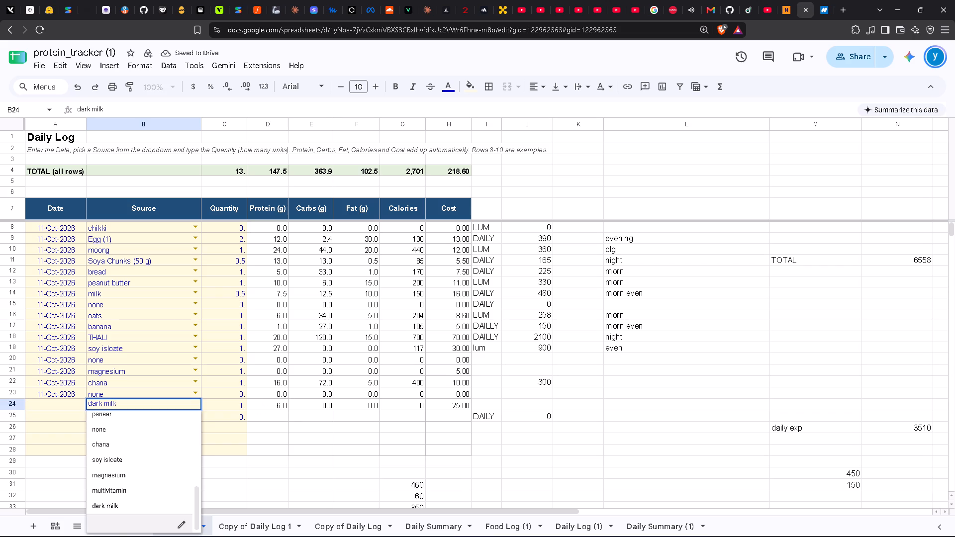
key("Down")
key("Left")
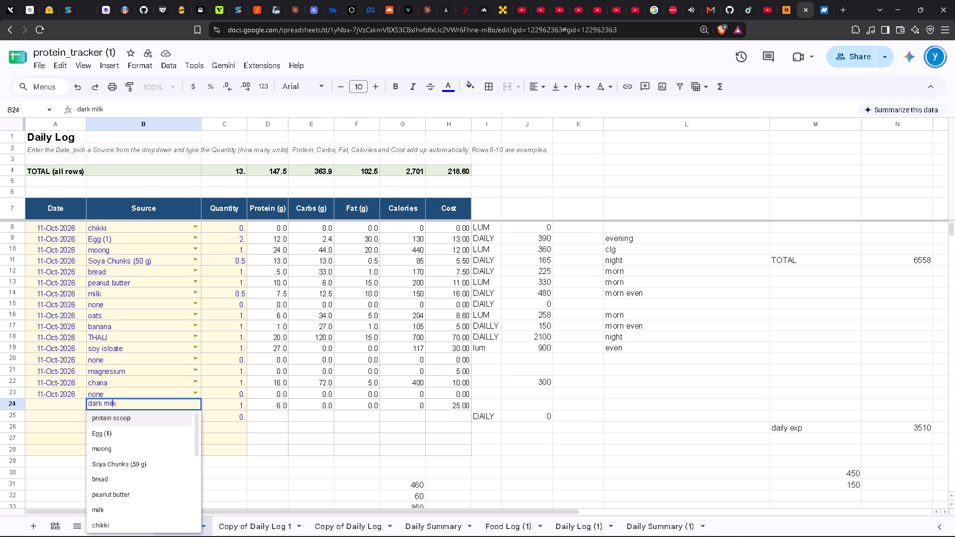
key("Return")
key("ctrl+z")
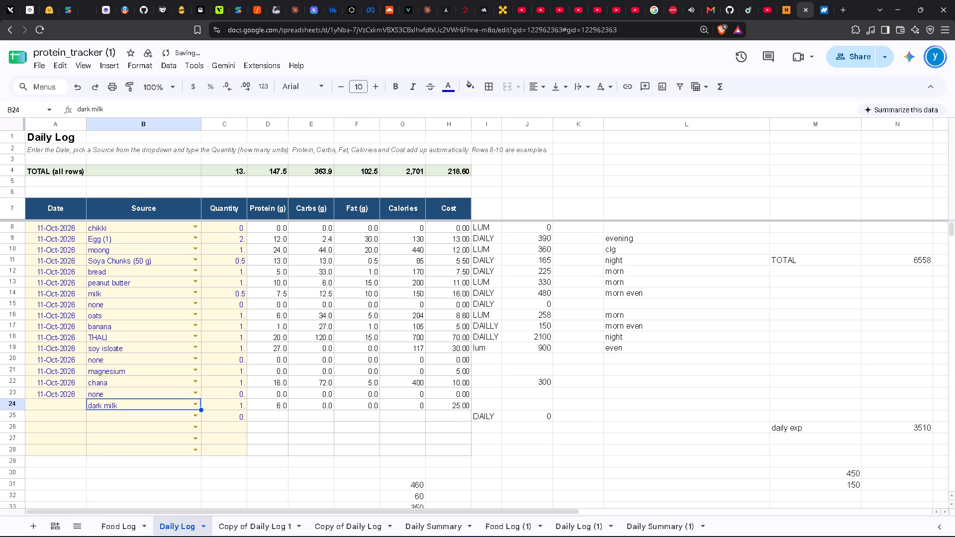
Clear the "none" sources from B23 and B20 of the log, keeping the chana and magnesium entries.
key("Up")
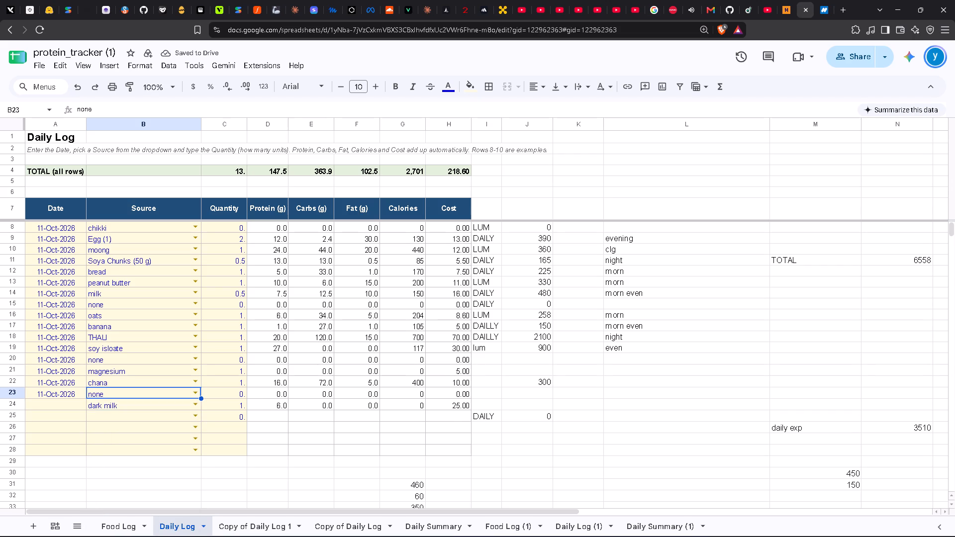
key("Delete")
key("Up")
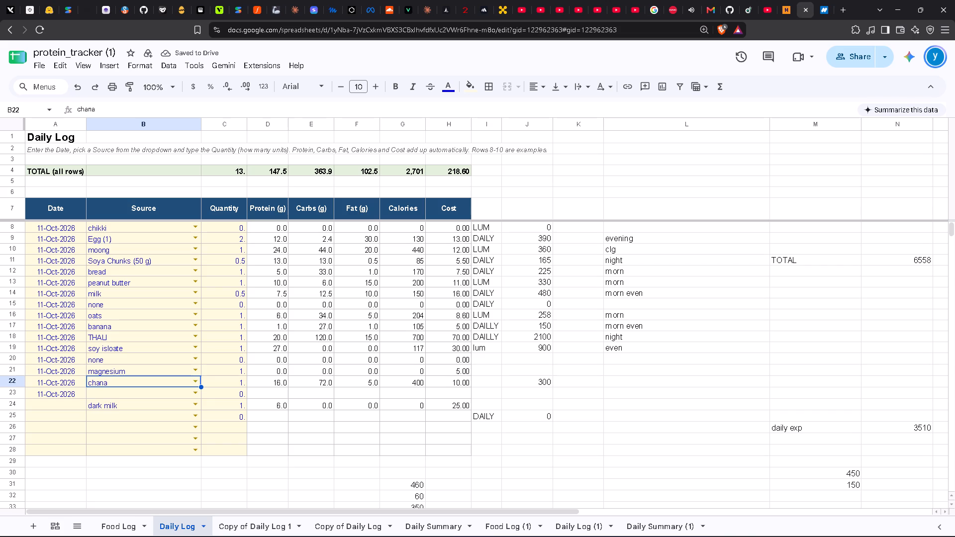
key("Delete")
key("ctrl+z")
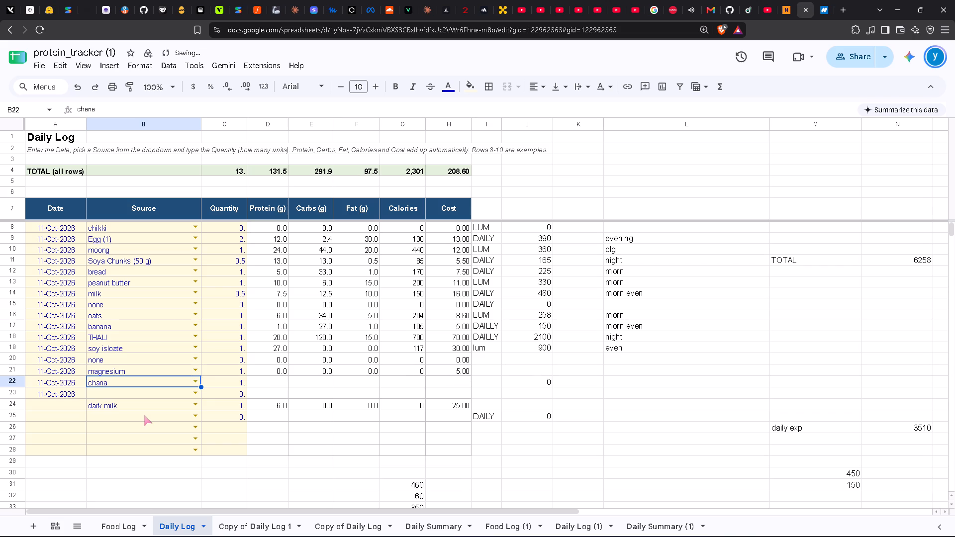
key("Up")
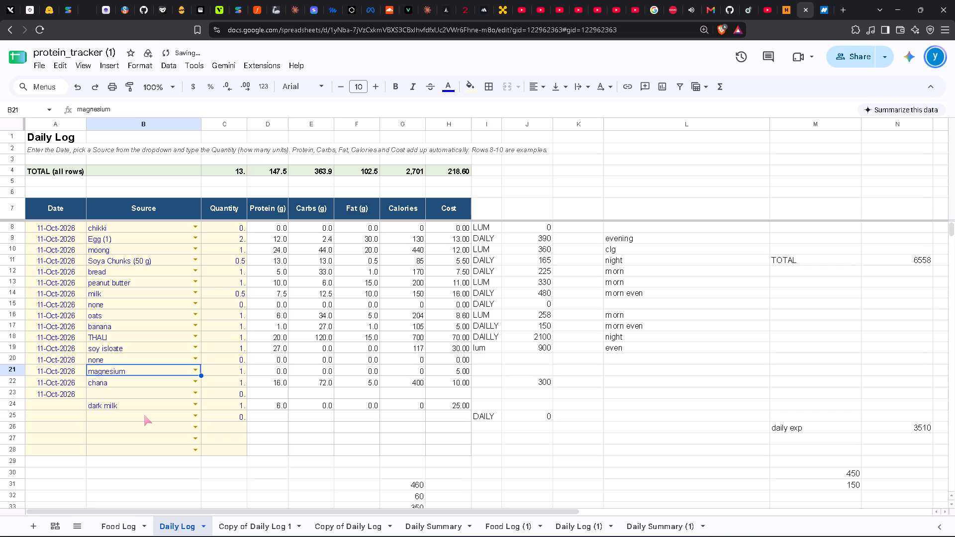
key("Up")
key("Delete")
Review the Source entries of the Daily Log row by row, from chikki in row 8 down to THALI.
key("Up")
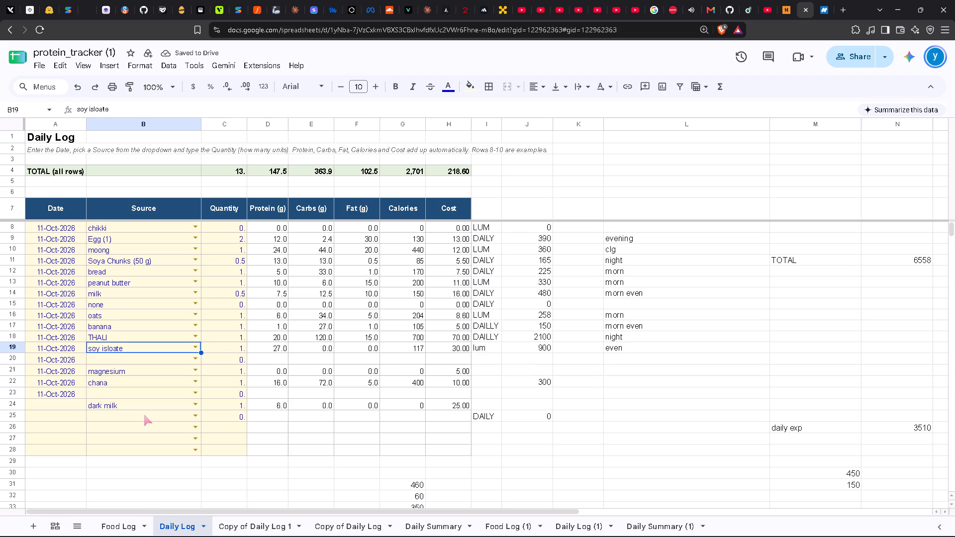
key("Up")
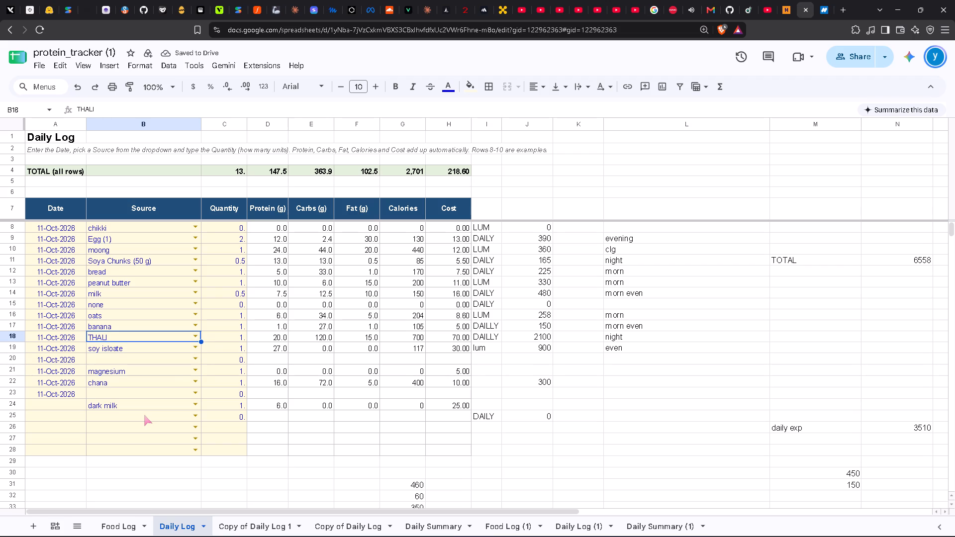
key("Up")
key("Up")
key("Up")
key("Up")
key("Up")
key("Up")
key("Up")
key("Up")
key("Up")
key("Up")
key("Up")
key("Up")
key("Up")
key("Up")
key("Up")
key("Up")
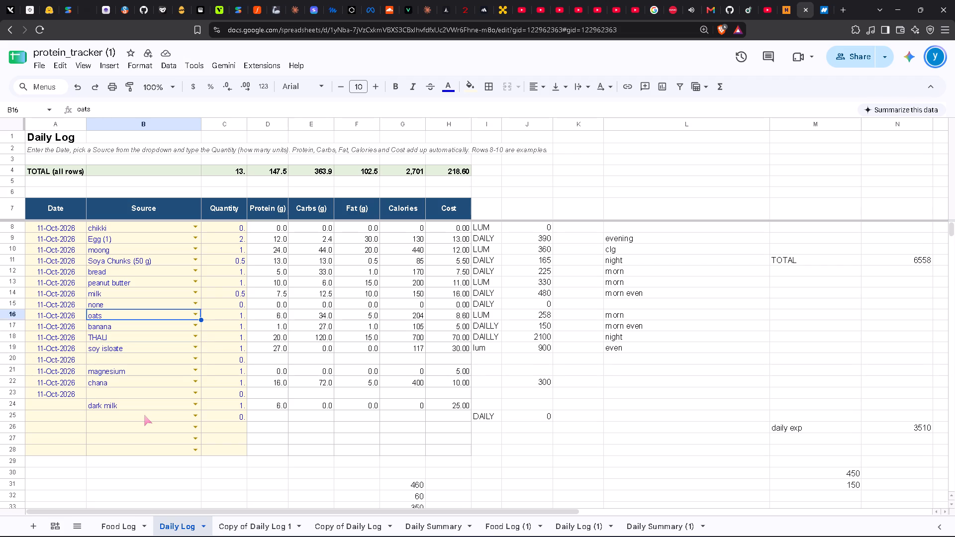
key("Down")
key("Down")
key("Down")
key("Down")
key("Down")
key("Down")
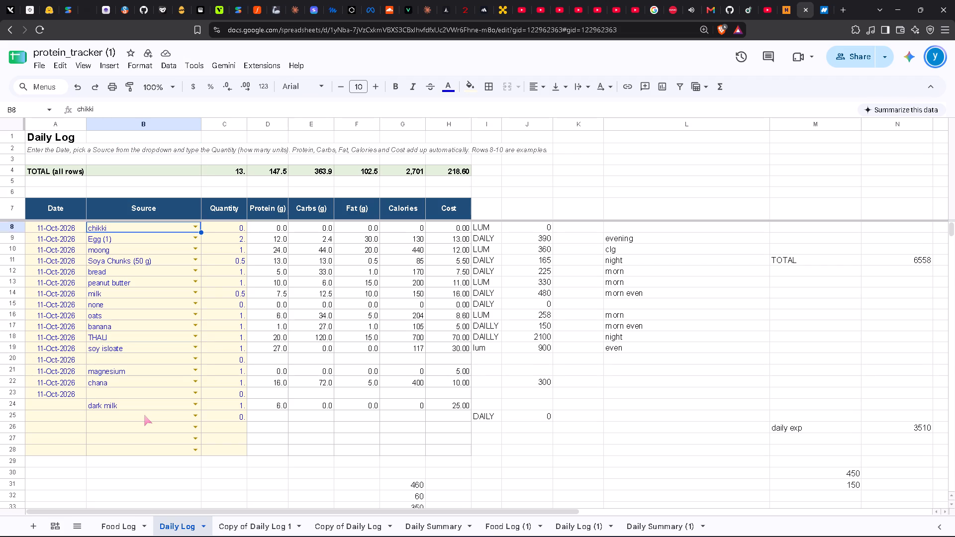
key("Down")
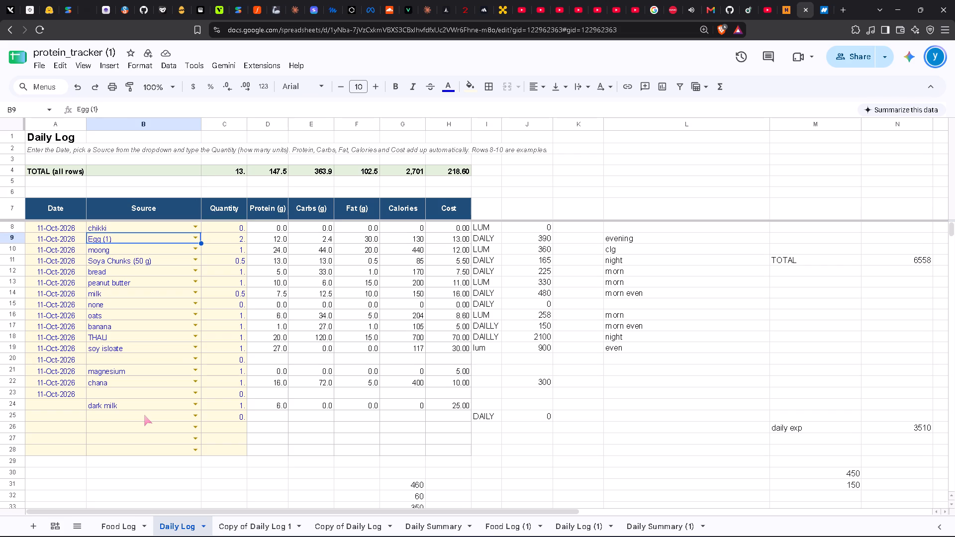
key("Down")
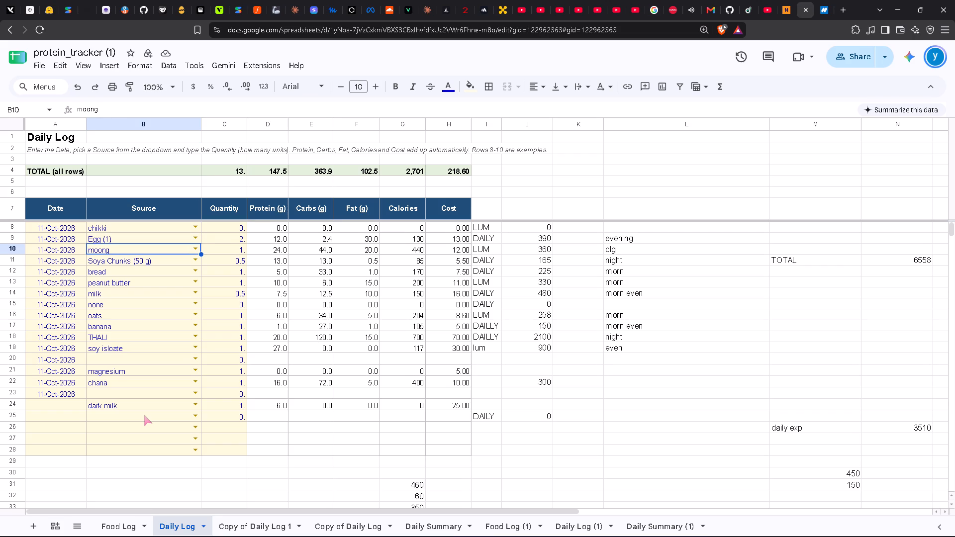
key("Down")
key("Down")
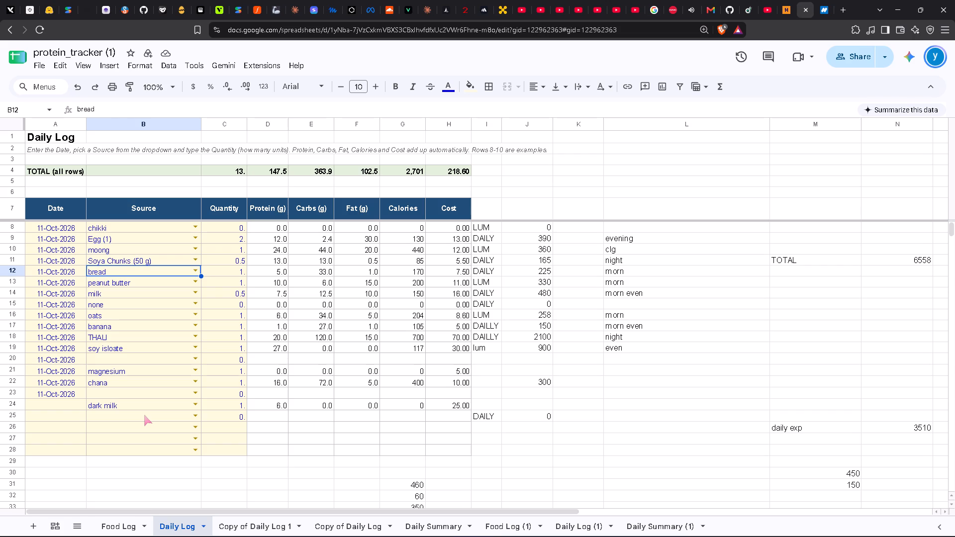
key("Down")
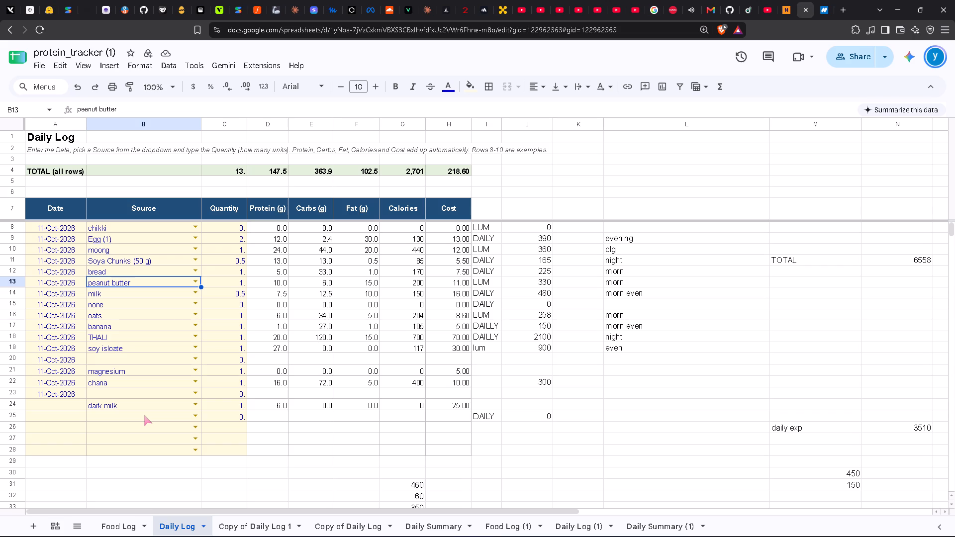
key("Down")
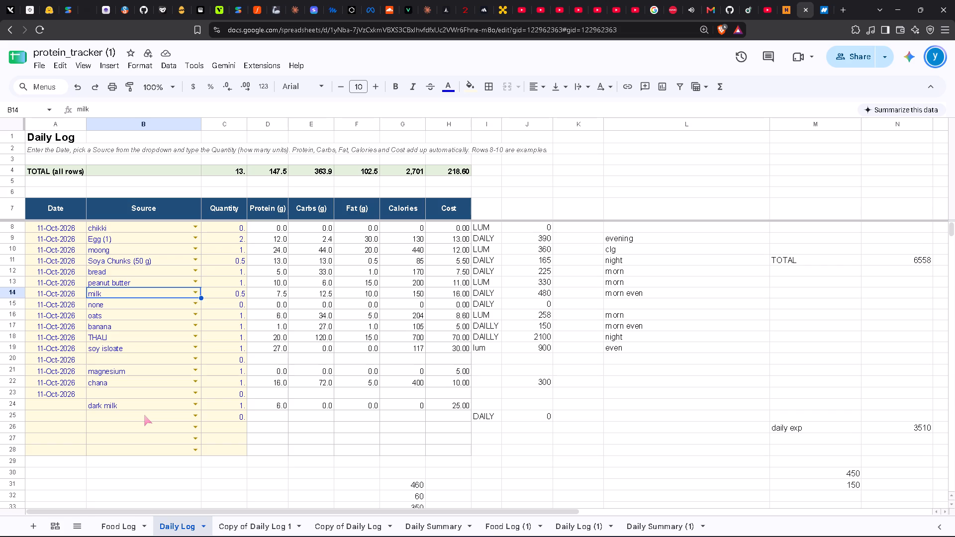
key("Down")
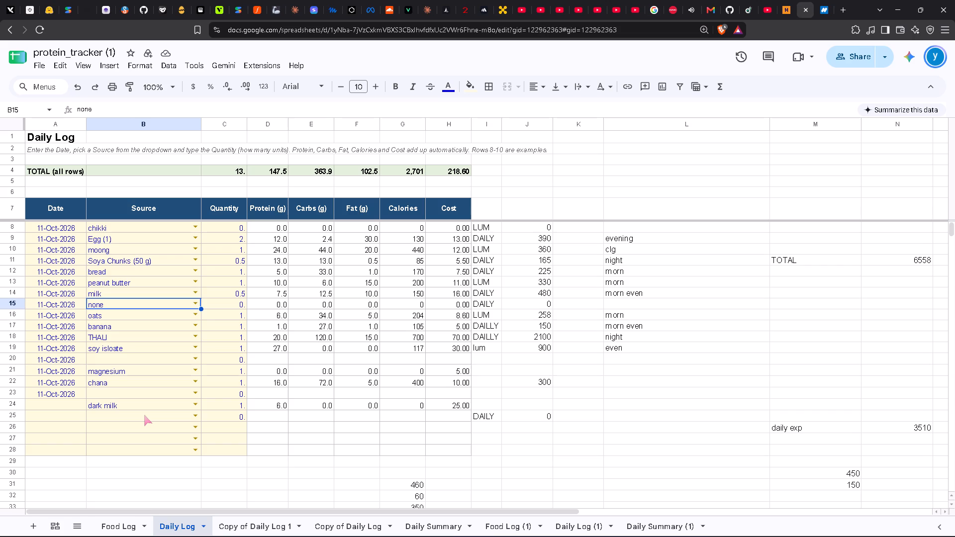
key("Down")
key("Down")
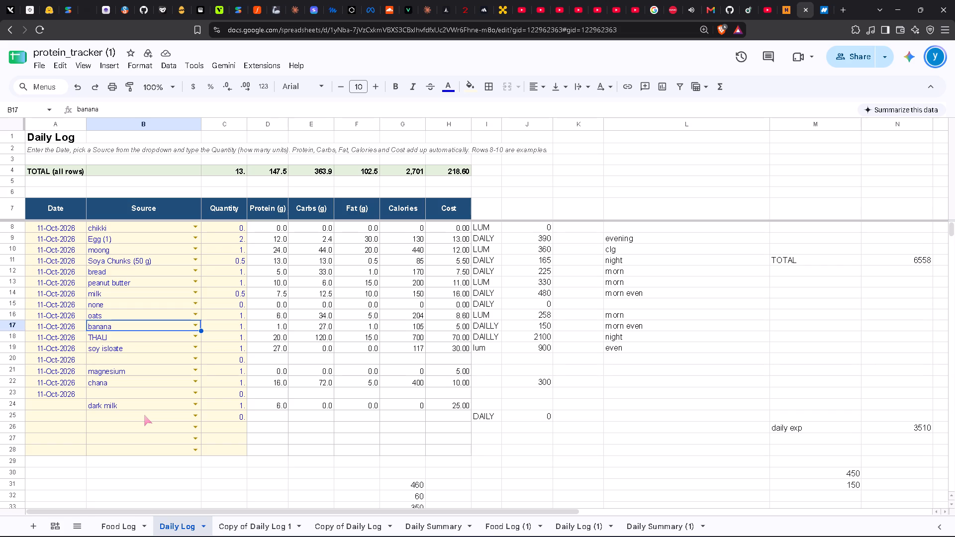
key("Down")
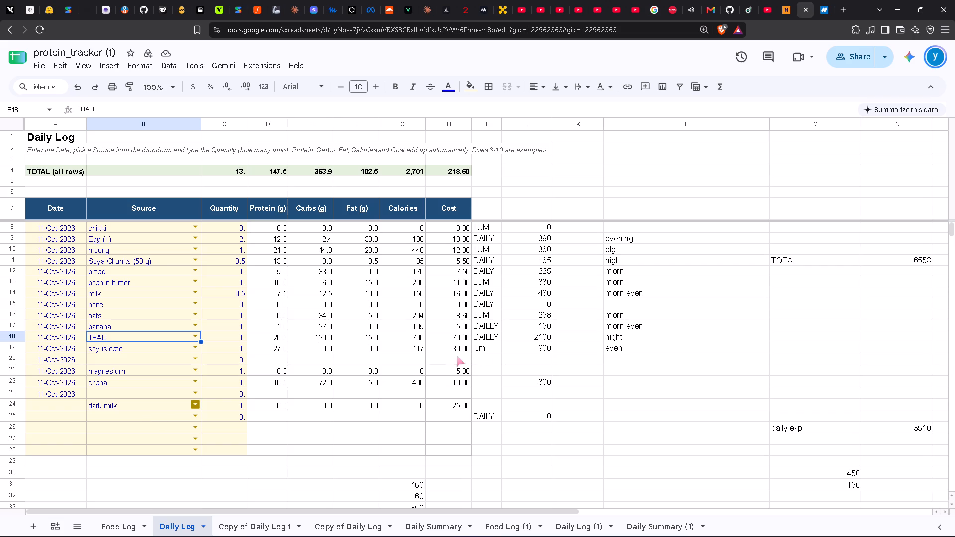
Delete the time-of-day notes in L9:L21 beside the log entries.
left_click_drag(648, 371, 682, 239)
key("Delete")
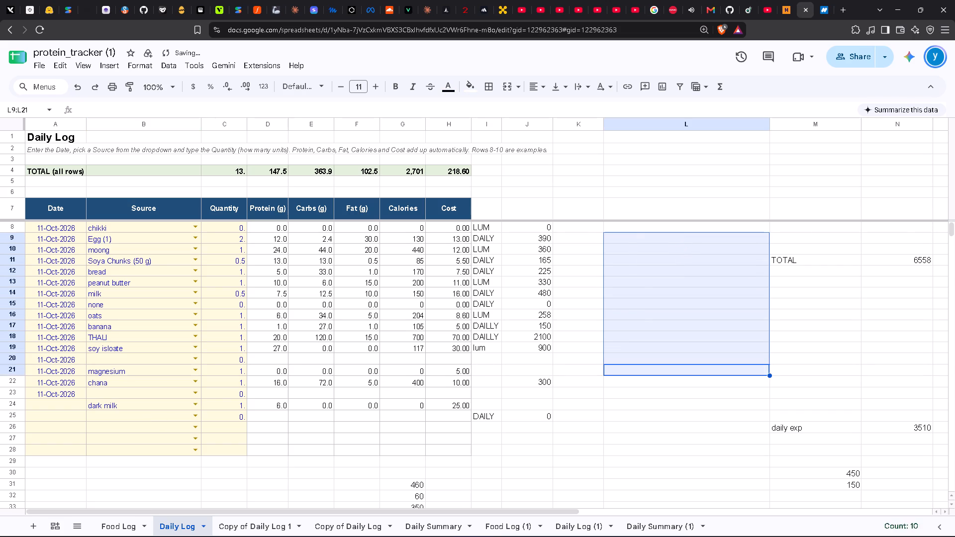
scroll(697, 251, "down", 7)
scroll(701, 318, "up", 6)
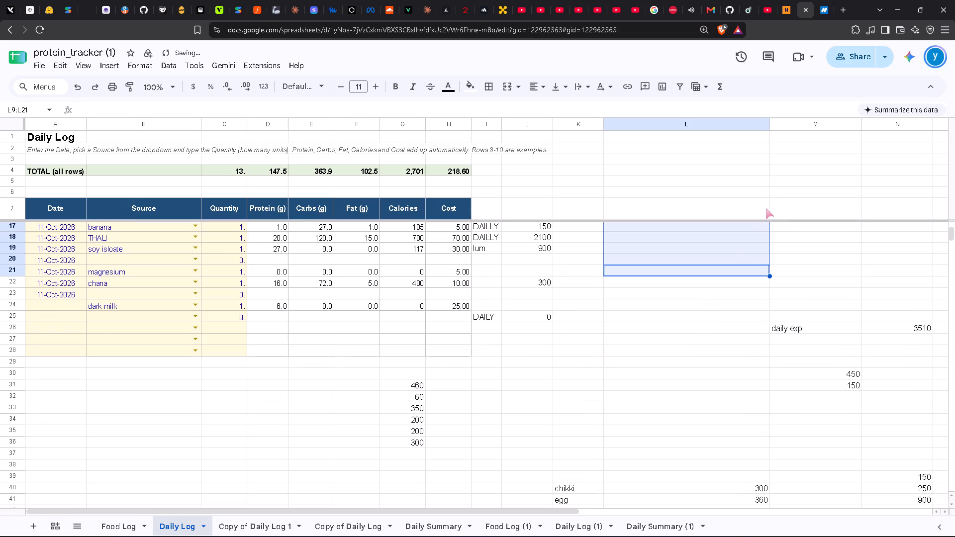
Narrow the emptied column L beside the Daily Log table.
left_click_drag(771, 124, 678, 140)
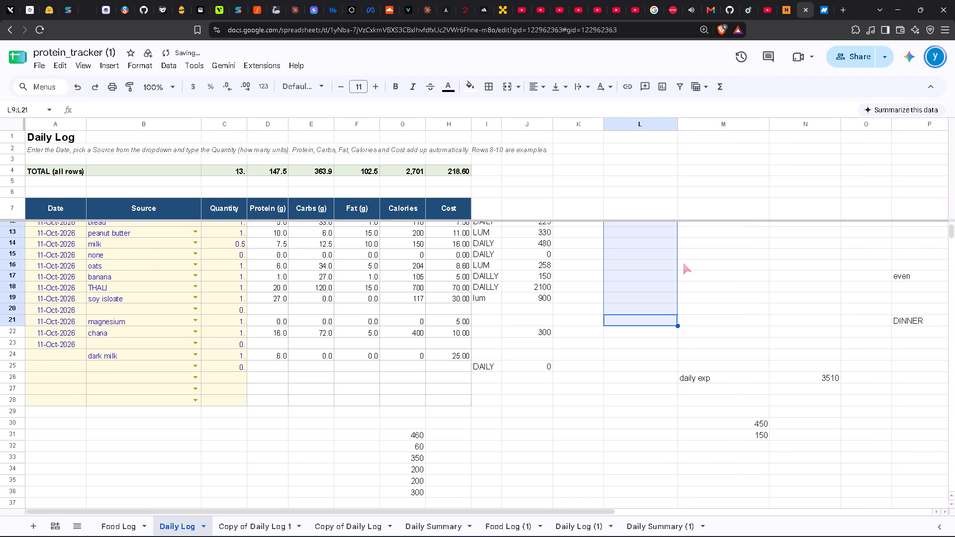
scroll(728, 353, "up", 6)
left_click(744, 276)
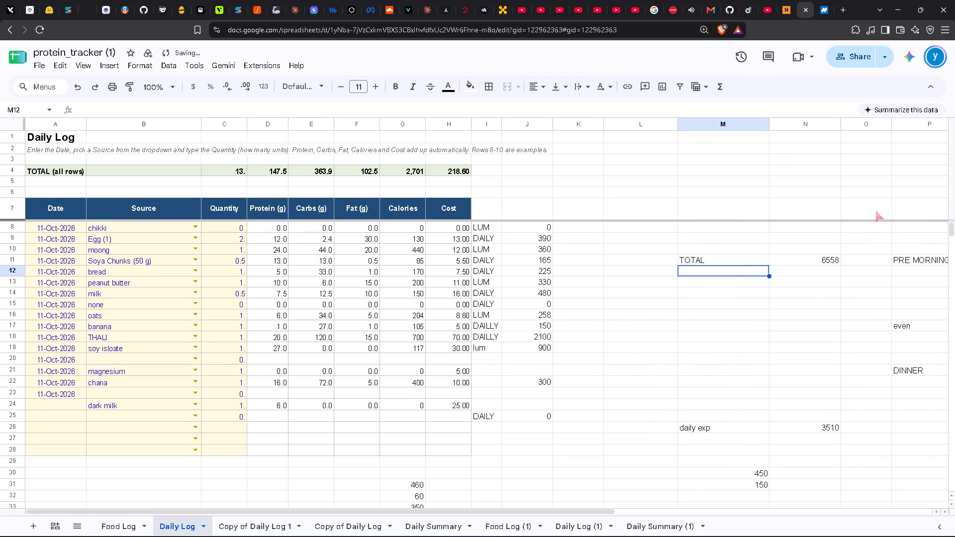
Delete the pre-morning, evening and dinner meal notes in P9:R27.
scroll(839, 390, "up", 5)
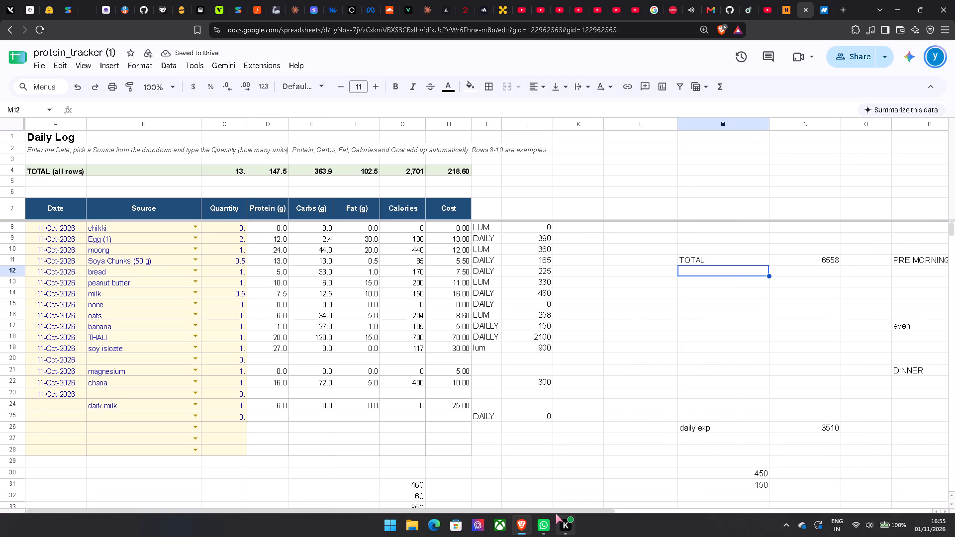
left_click(556, 513)
left_click(522, 506)
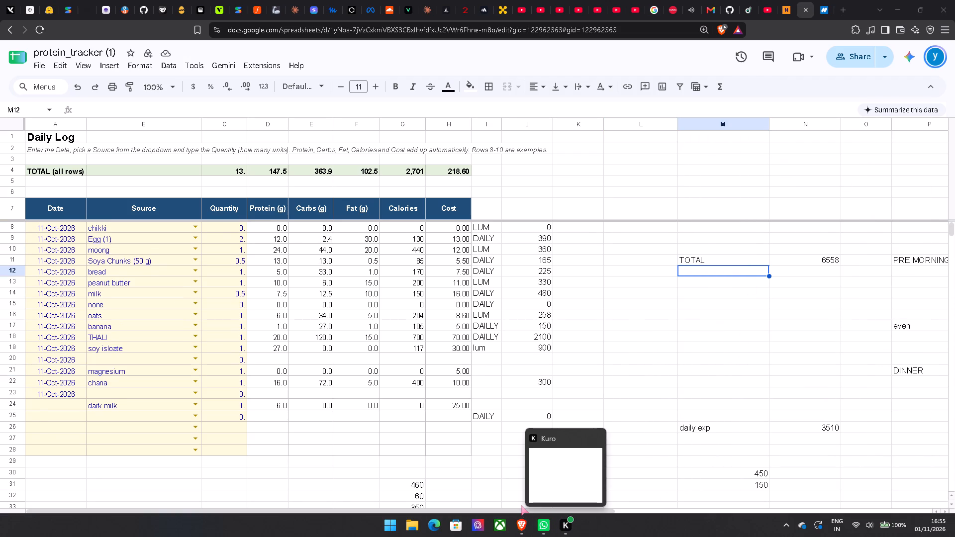
left_click_drag(526, 511, 724, 507)
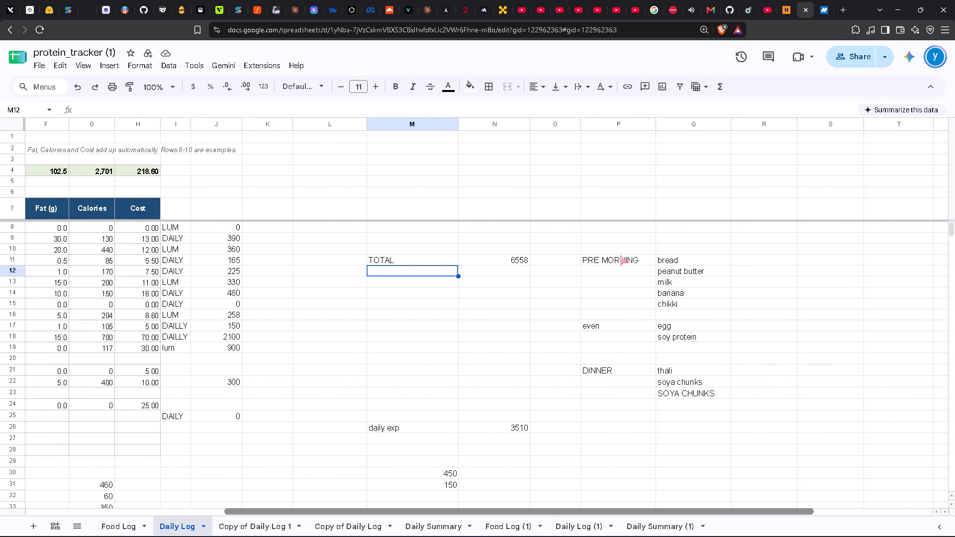
left_click_drag(618, 243, 739, 439)
key("Delete")
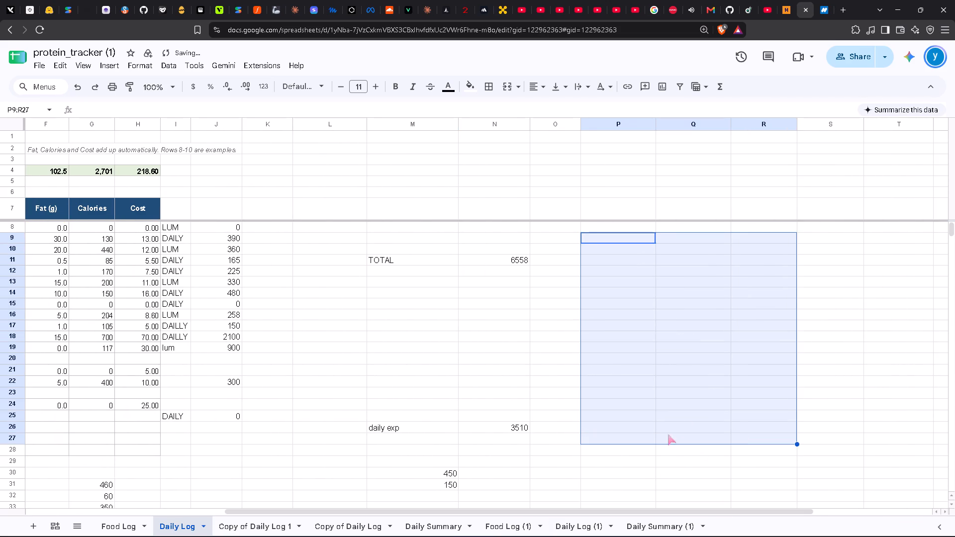
Delete the loose amounts in N39:N59, in the column beside the food list.
scroll(646, 481, "down", 7)
left_click_drag(569, 512, 511, 509)
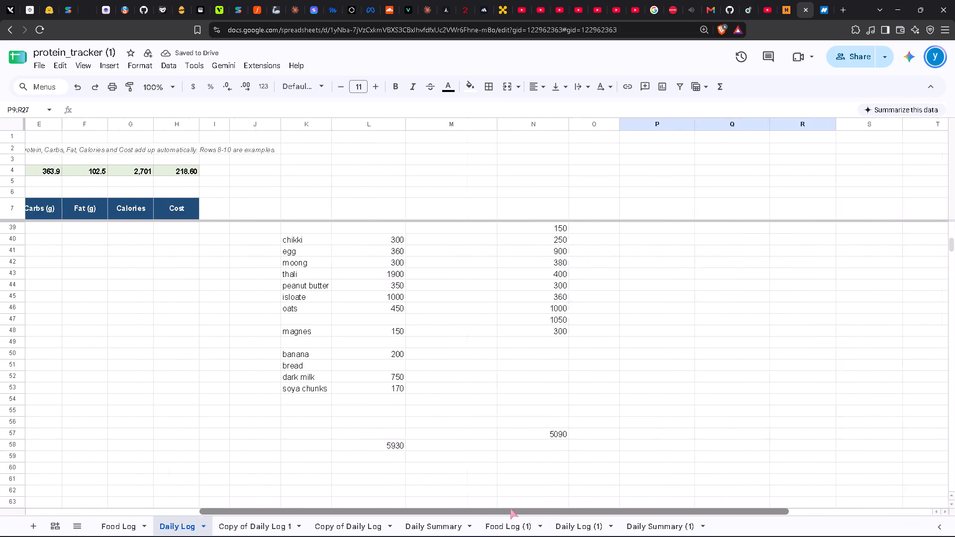
left_click_drag(511, 509, 461, 507)
left_click_drag(665, 457, 692, 228)
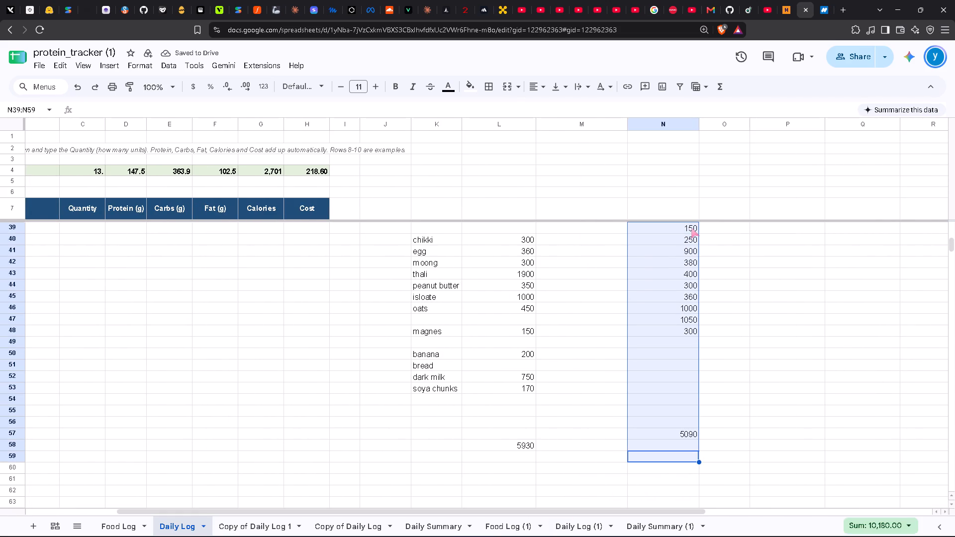
key("Delete")
Look over the remaining side entries around the Daily Log table and the food list below it.
scroll(692, 226, "up", 2)
scroll(675, 269, "up", 4)
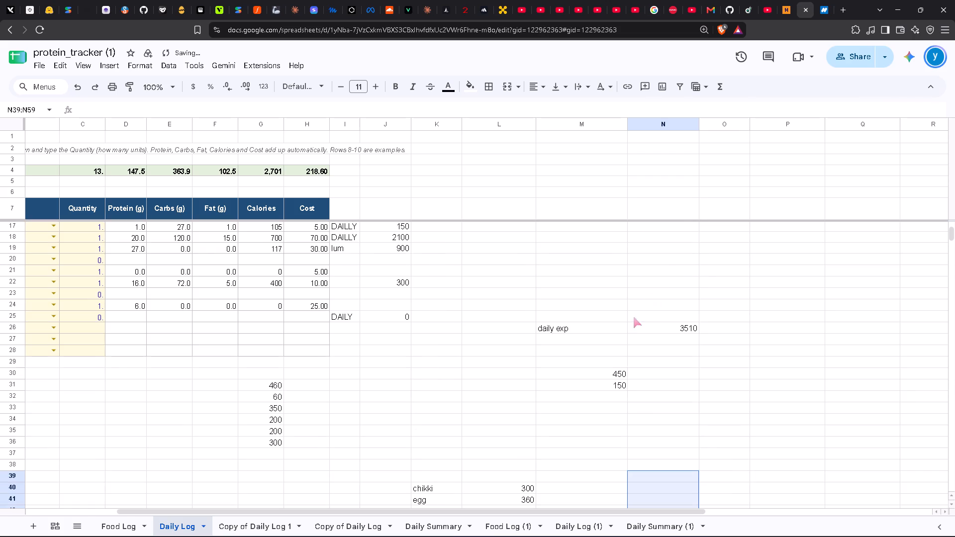
left_click(652, 409)
scroll(409, 437, "down", 5)
scroll(403, 437, "down", 3, "shift")
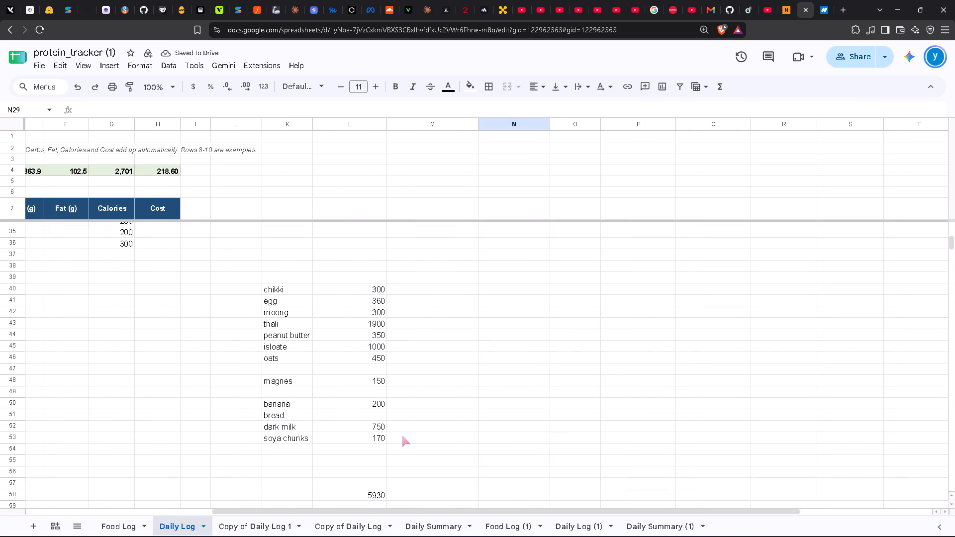
scroll(403, 437, "down", 5, "ctrl")
scroll(403, 437, "up", 9)
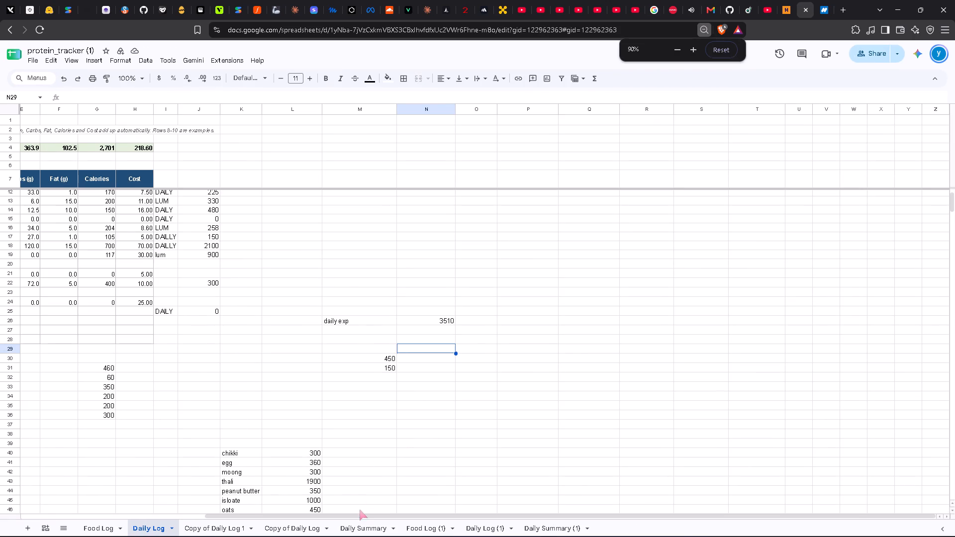
scroll(376, 502, "down", 2, "ctrl")
left_click_drag(374, 516, 157, 491)
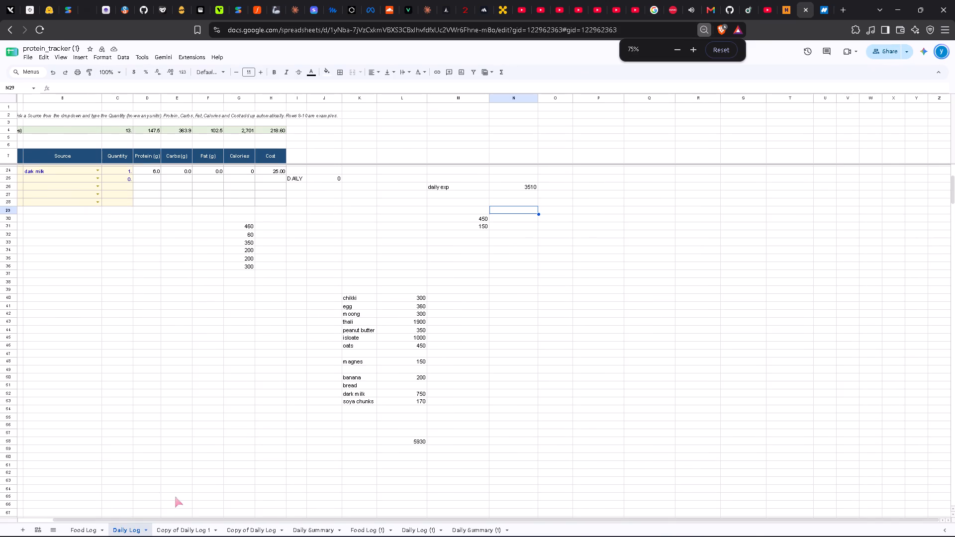
left_click_drag(165, 518, 67, 519)
scroll(155, 458, "up", 3)
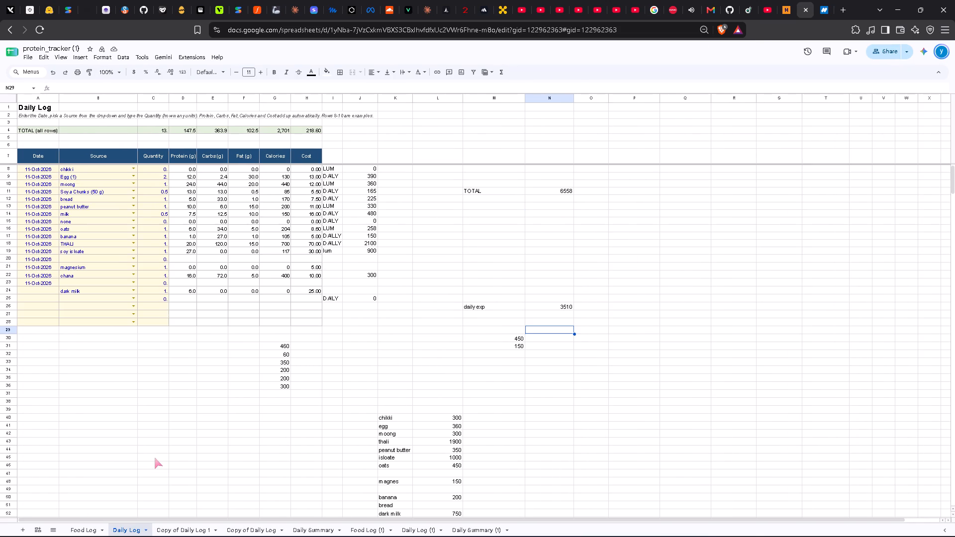
scroll(155, 458, "up", 3)
scroll(393, 424, "down", 2)
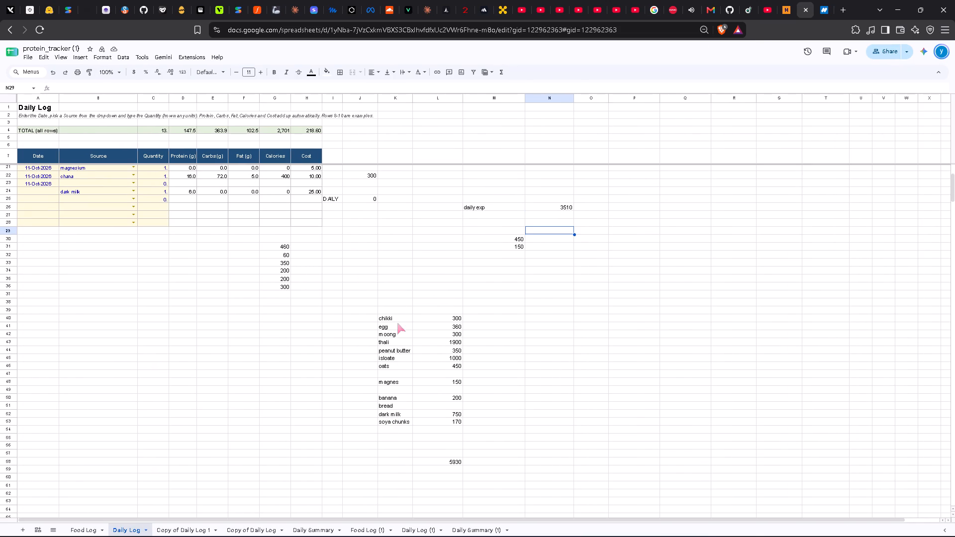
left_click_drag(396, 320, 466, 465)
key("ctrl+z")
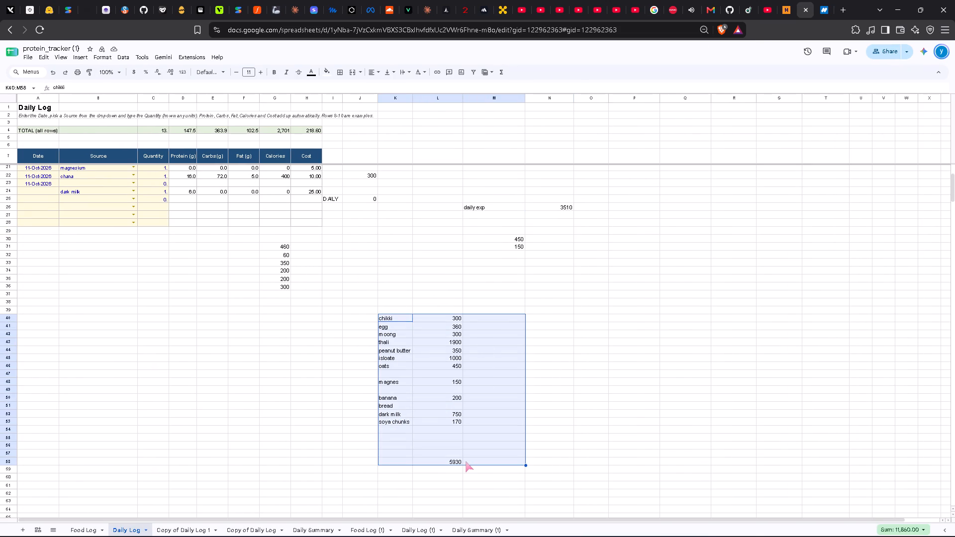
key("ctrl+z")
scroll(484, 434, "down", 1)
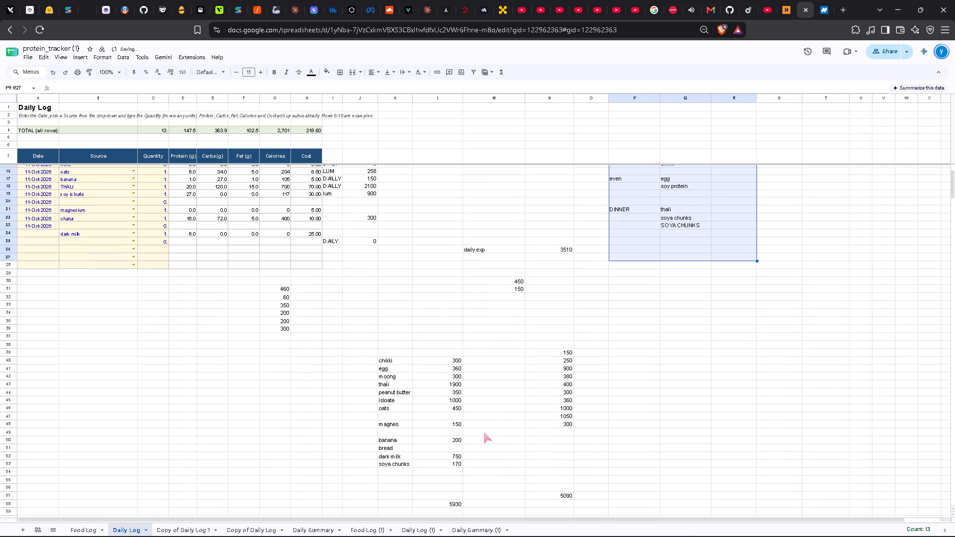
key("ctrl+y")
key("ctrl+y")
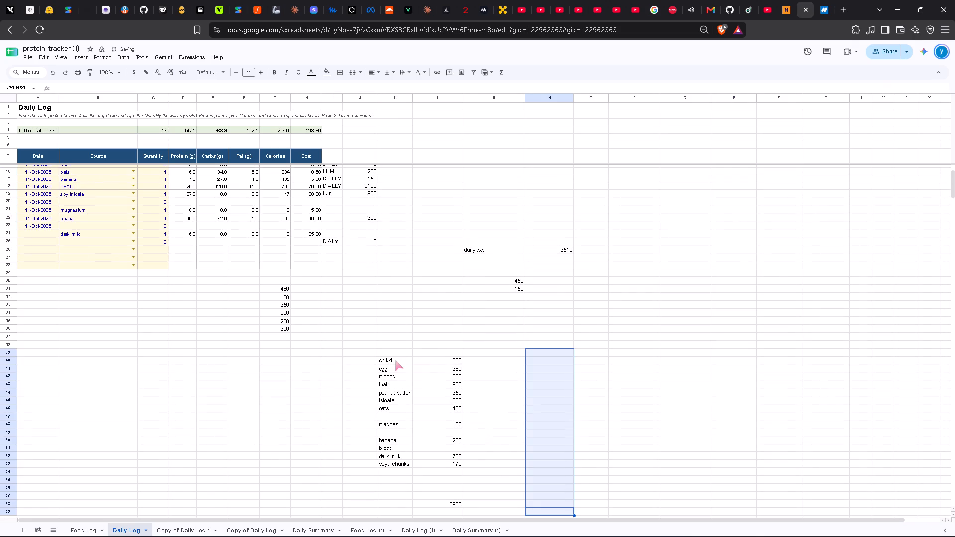
Move the food list with its amounts and sum from K40:M60 up so that it starts at K30.
left_click_drag(385, 360, 467, 487)
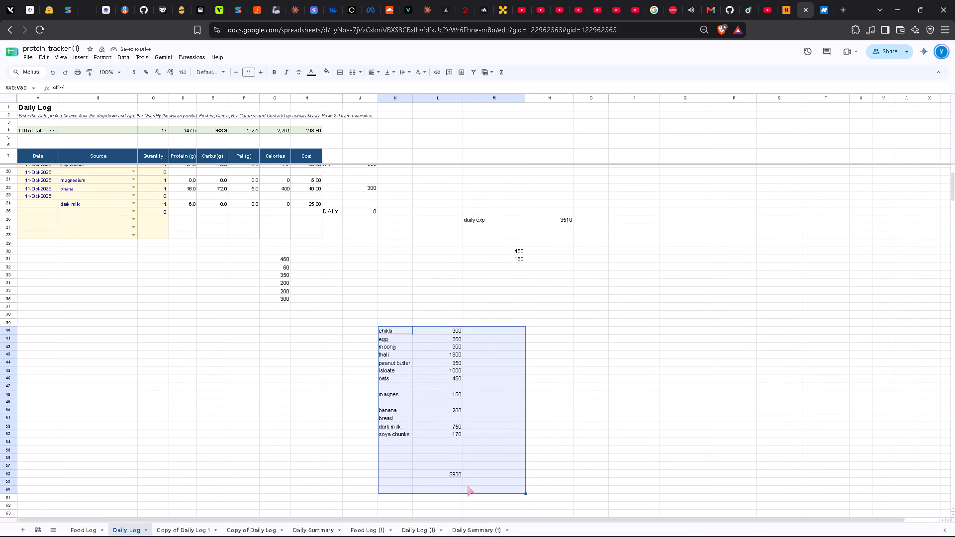
key("ctrl+x")
key("ctrl+x")
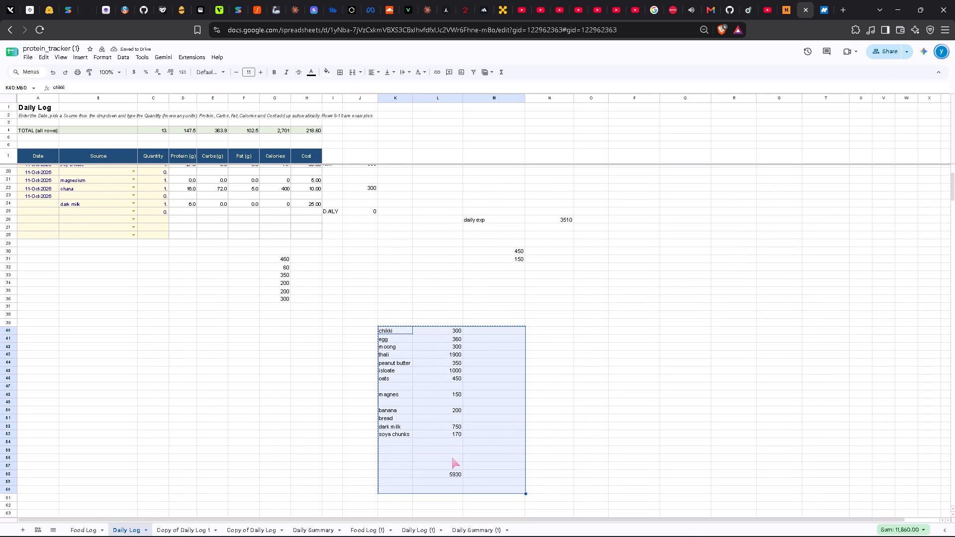
scroll(360, 408, "up", 4)
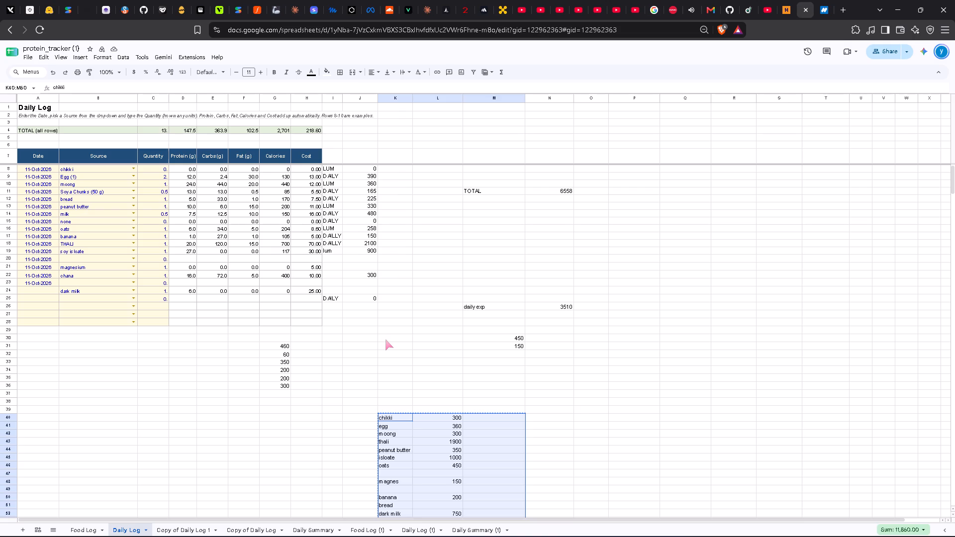
left_click(387, 339)
key("ctrl+v")
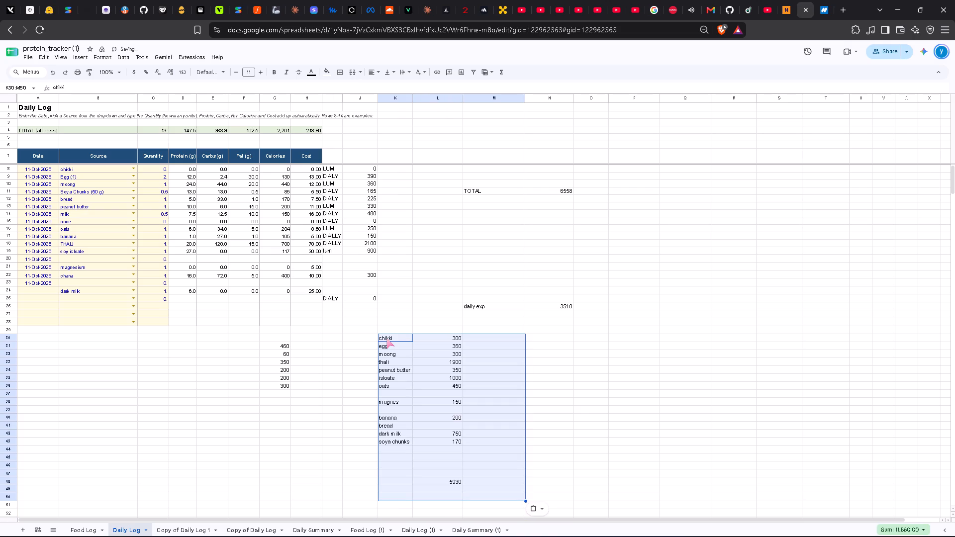
left_click(579, 411)
Delete the "daily exp" label and its amount in row 26.
left_click_drag(482, 304, 523, 262)
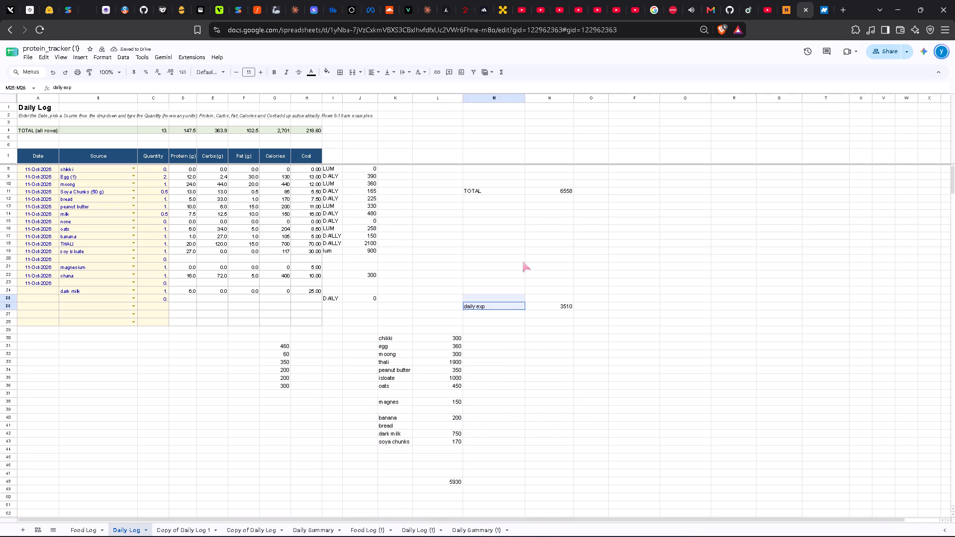
left_click_drag(523, 262, 590, 303)
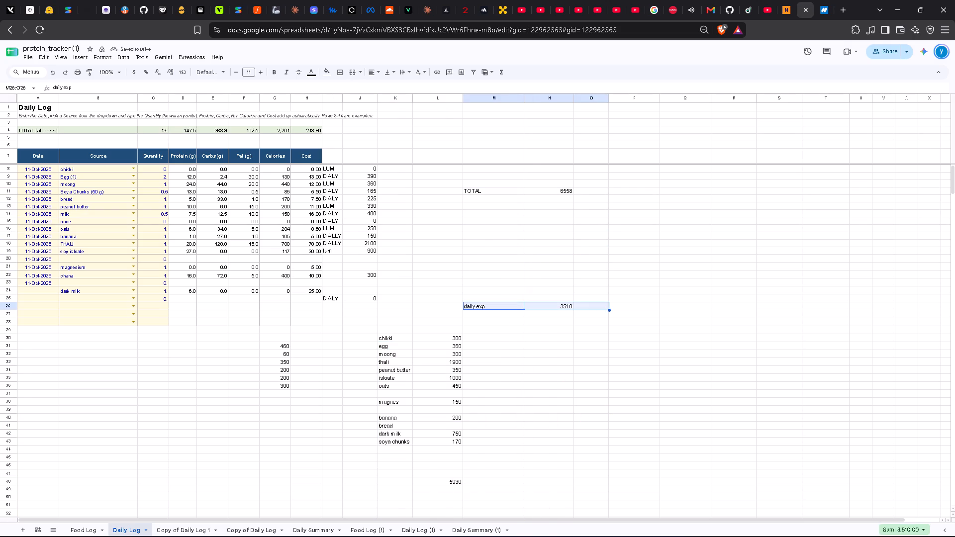
key("Delete")
Move the TOTAL label and its amount from M11:N11 to L16:M16.
left_click_drag(478, 192, 587, 193)
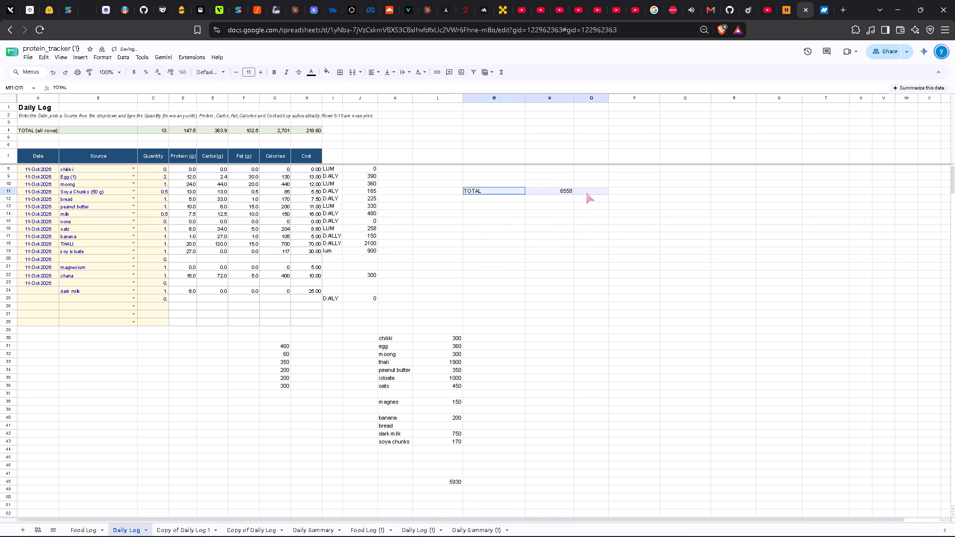
left_click_drag(587, 193, 567, 189)
key("ctrl+x")
left_click(424, 229)
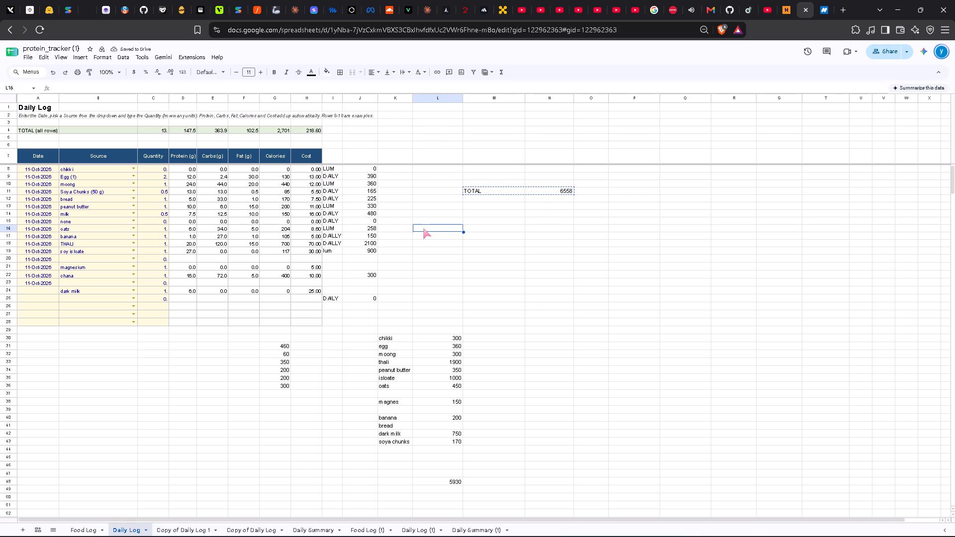
key("ctrl+c")
left_click_drag(480, 191, 570, 188)
key("ctrl+x")
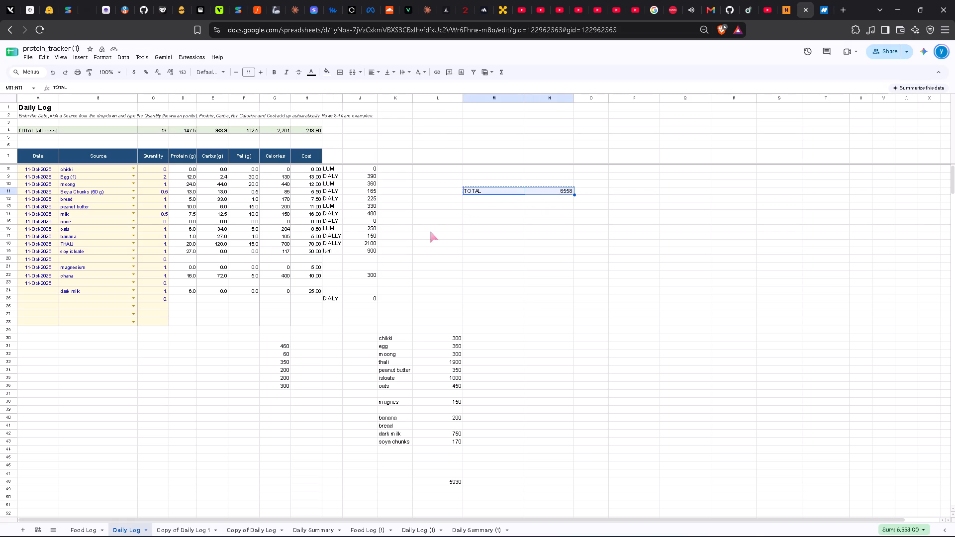
left_click(426, 229)
key("ctrl+v")
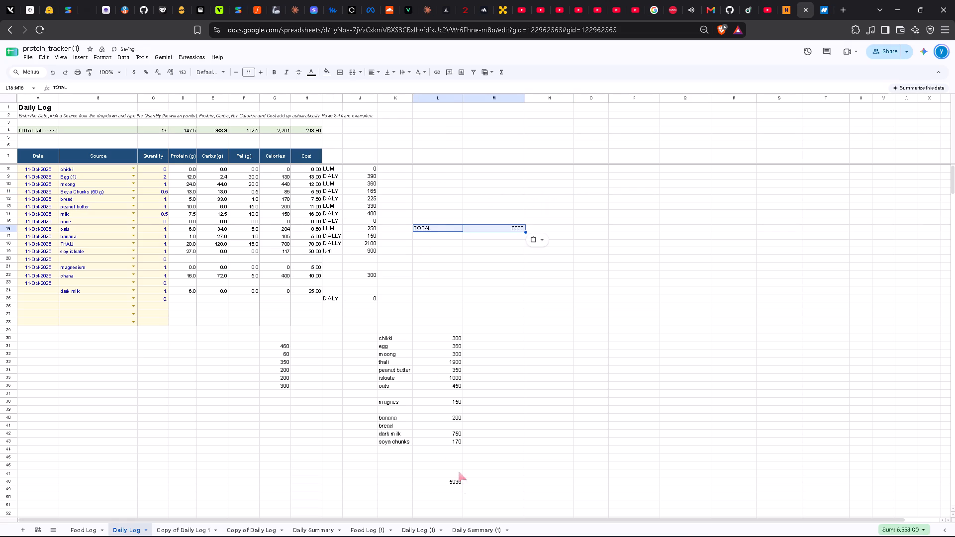
Delete column I, which holds the LUM and DAILY labels beside the Cost column.
left_click_drag(462, 522, 355, 505)
scroll(332, 458, "up", 1)
left_click(335, 97)
right_click(335, 97)
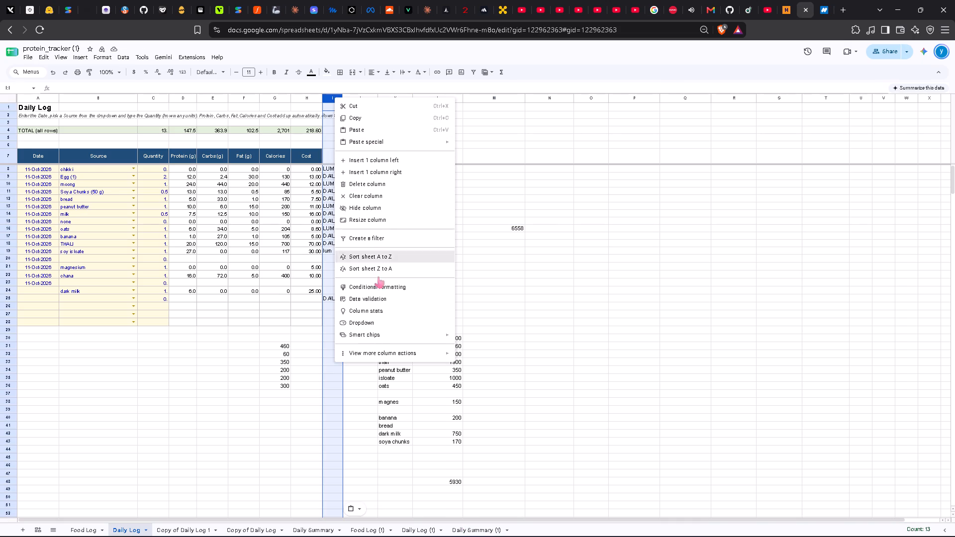
left_click(379, 189)
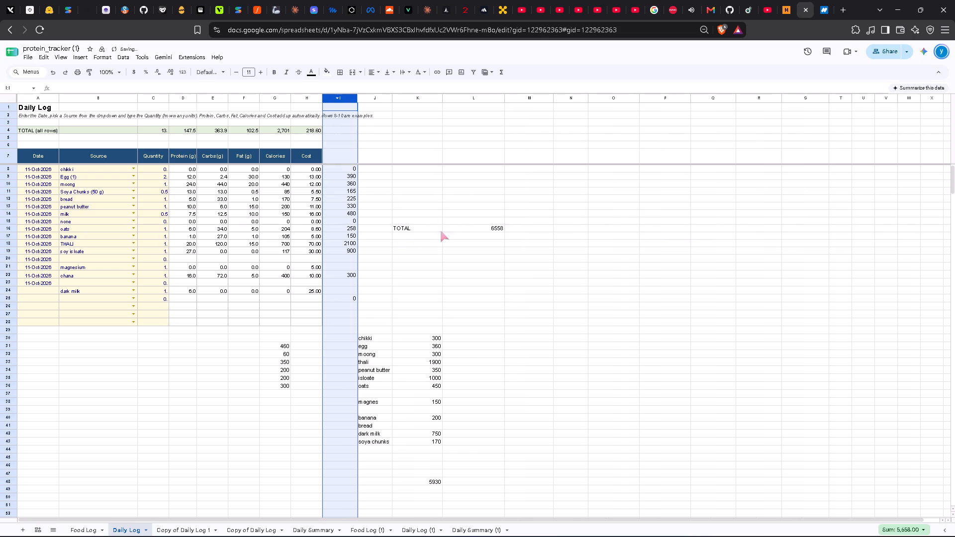
left_click(500, 210)
Delete the loose numbers below the Calories column by clearing G30:H37.
left_click_drag(415, 521, 355, 514)
left_click(274, 423)
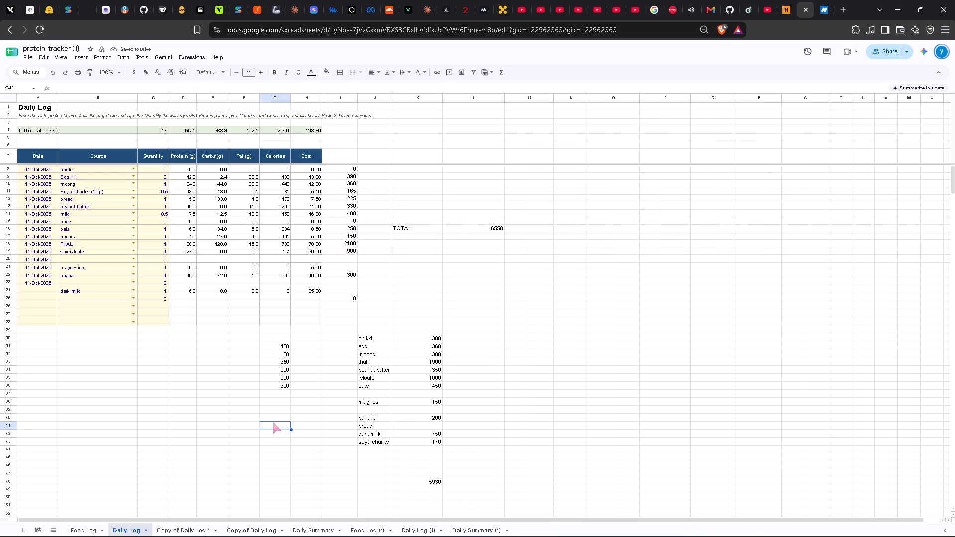
double_click(169, 333)
left_click(57, 358)
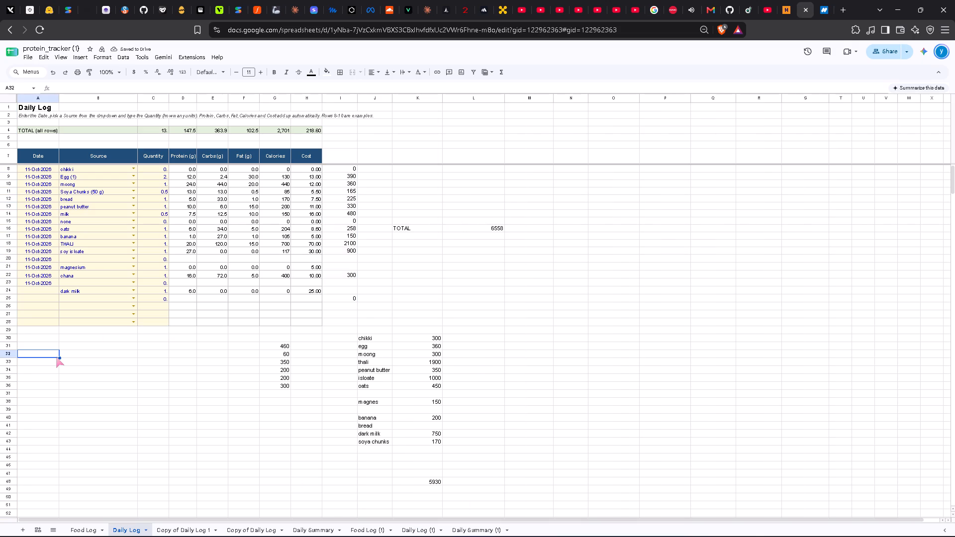
left_click_drag(289, 390, 295, 342)
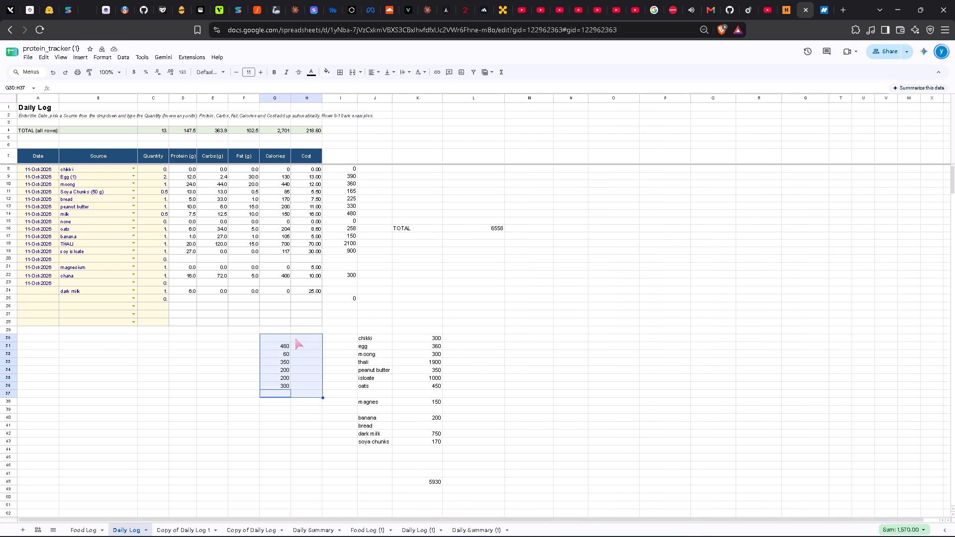
key("Delete")
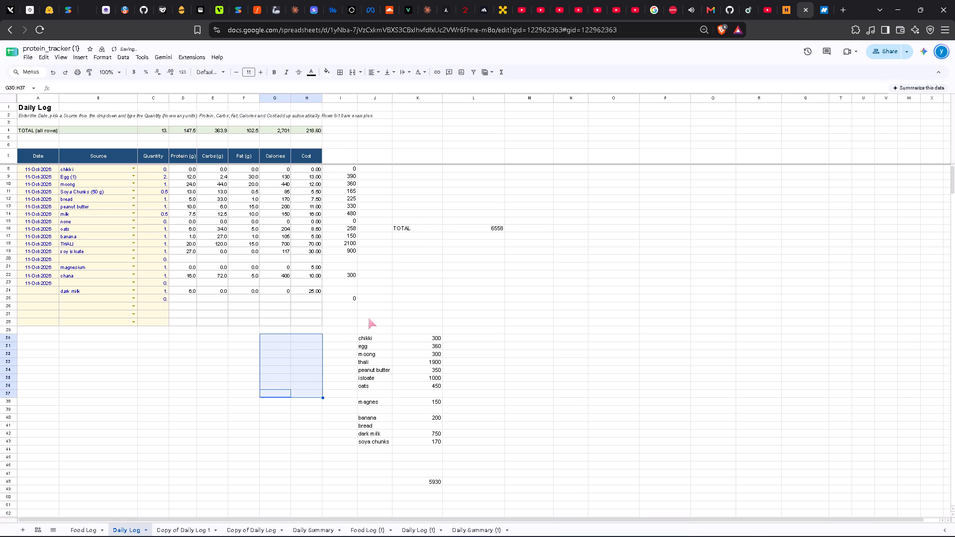
scroll(365, 339, "up", 1, "ctrl")
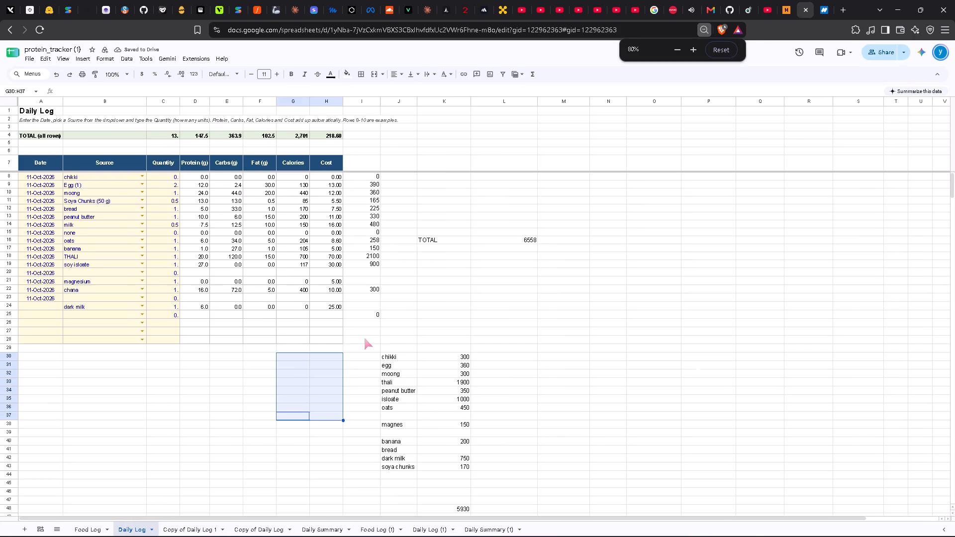
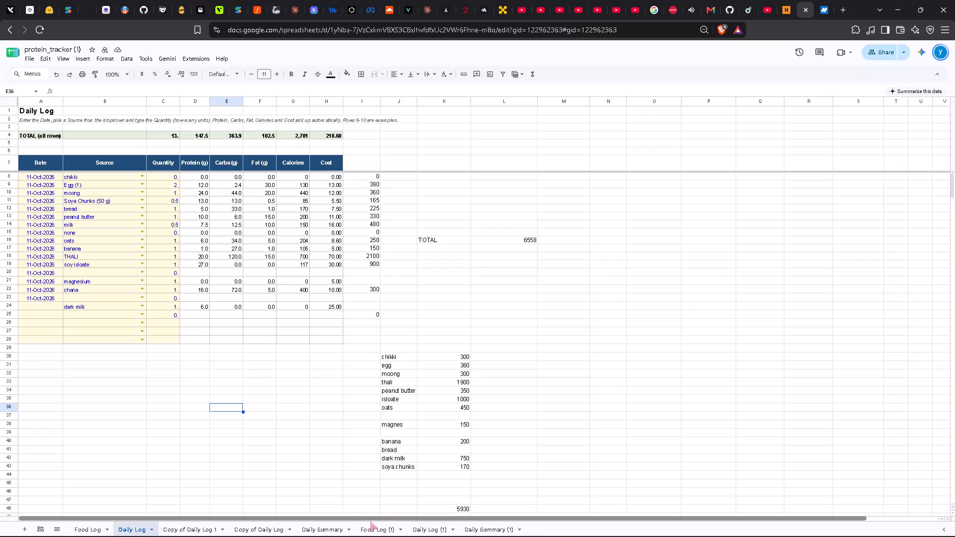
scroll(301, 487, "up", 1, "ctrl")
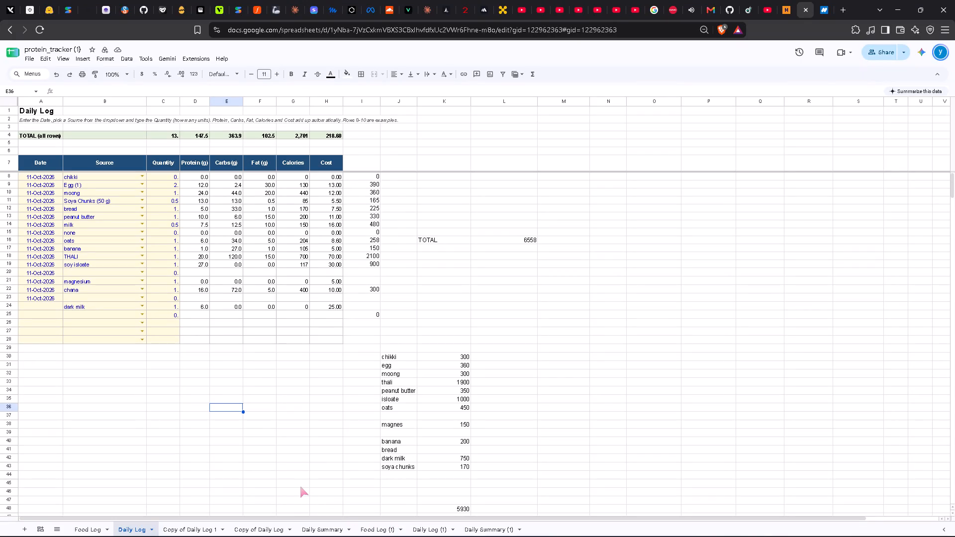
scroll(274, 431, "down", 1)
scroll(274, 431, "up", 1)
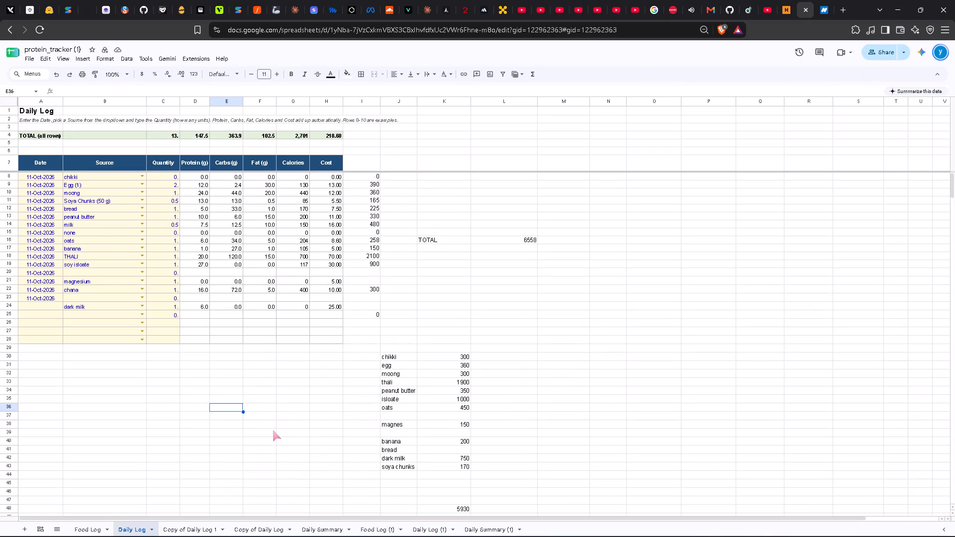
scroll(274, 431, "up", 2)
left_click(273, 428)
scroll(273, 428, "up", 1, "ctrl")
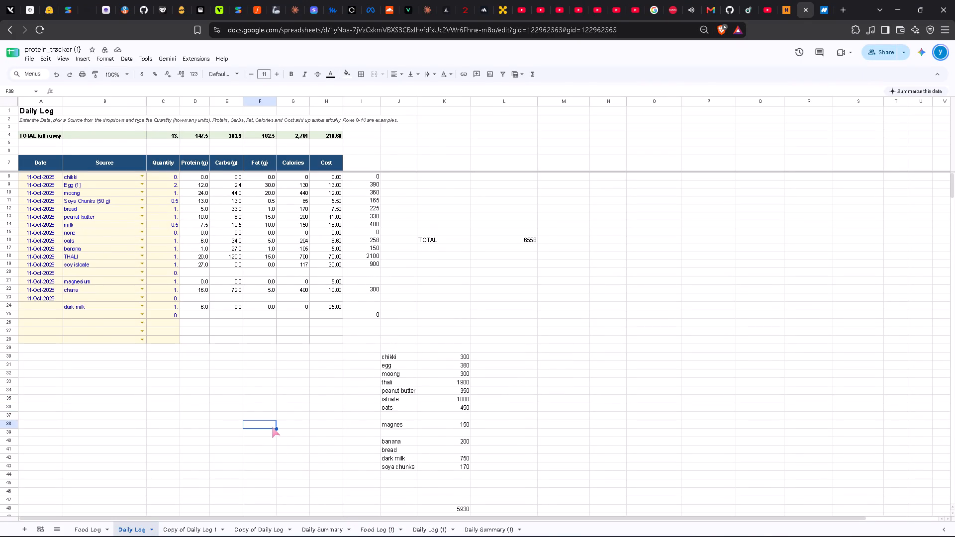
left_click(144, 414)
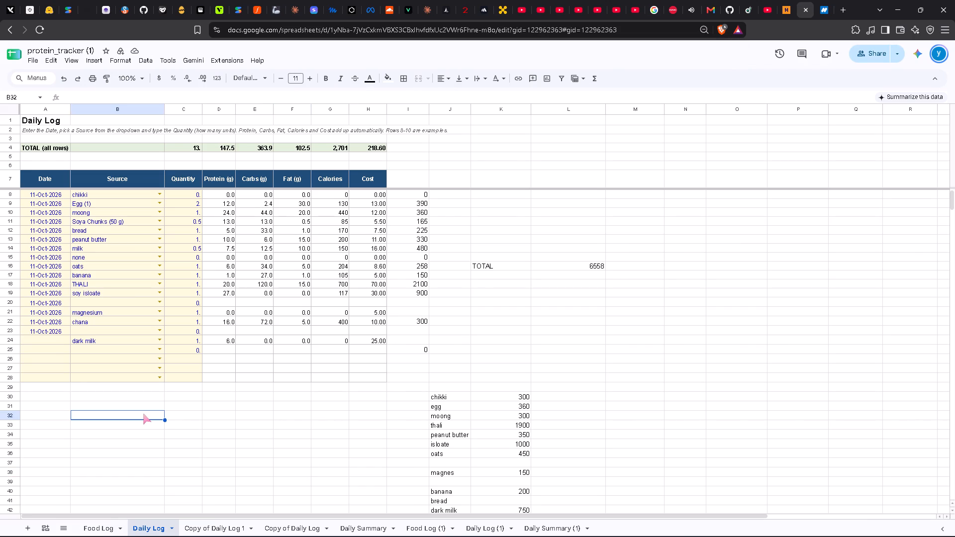
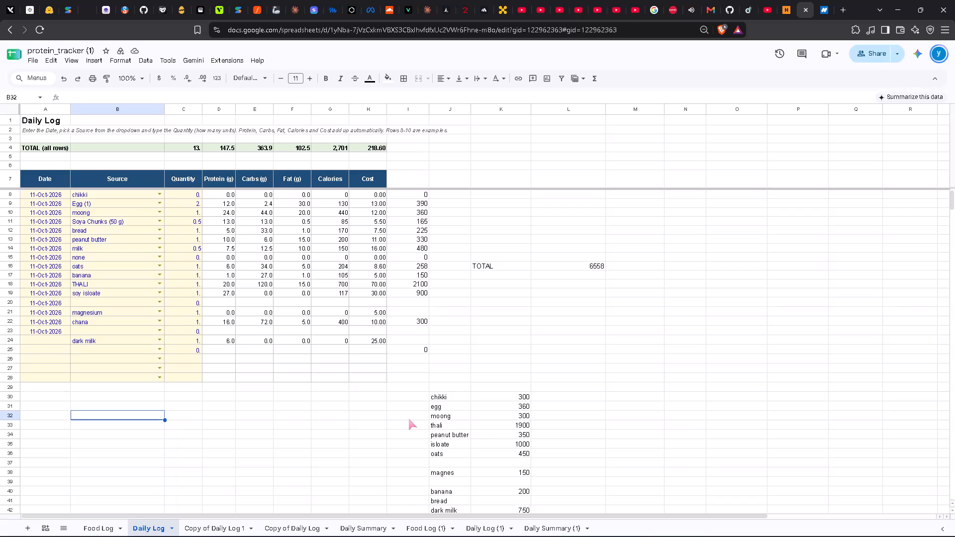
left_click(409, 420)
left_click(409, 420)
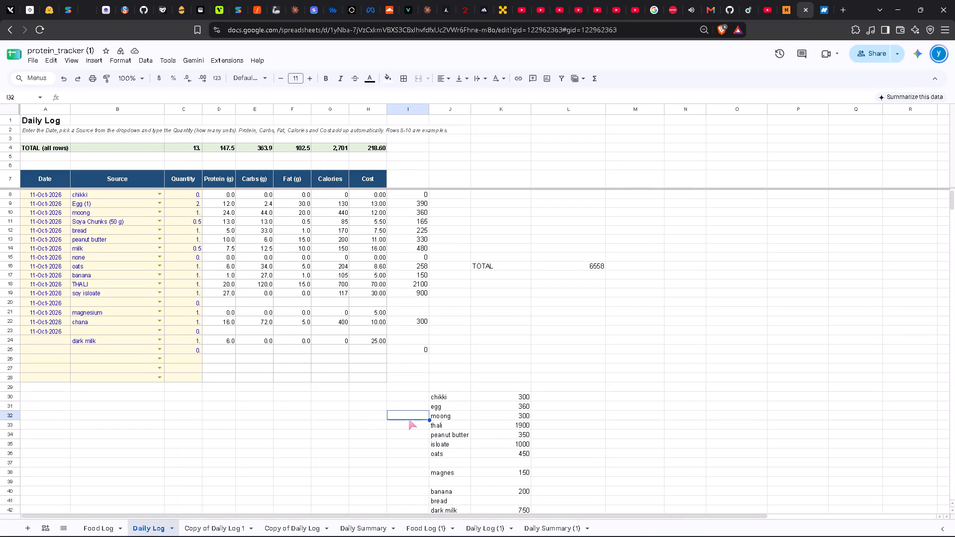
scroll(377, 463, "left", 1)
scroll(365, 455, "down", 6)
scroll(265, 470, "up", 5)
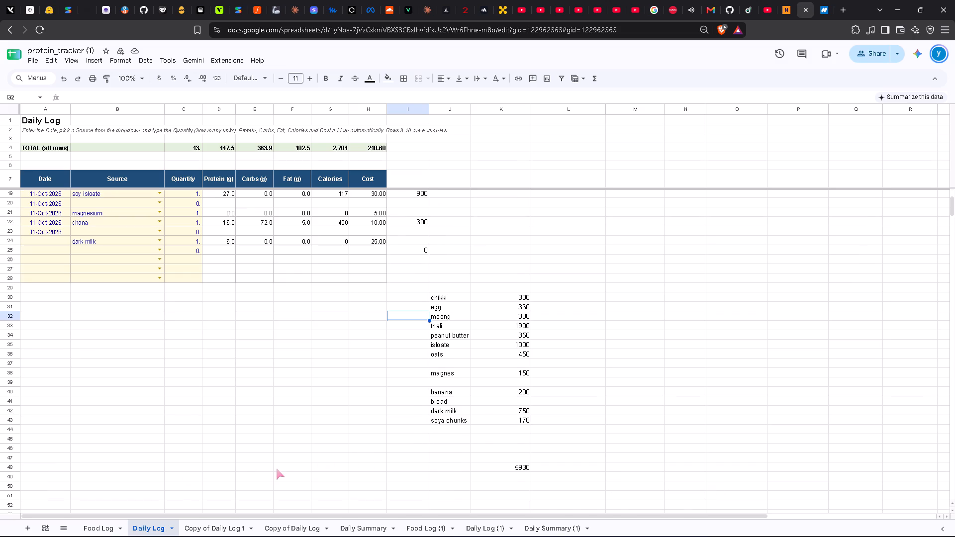
Set the price of protein scoop to 30 in the Food Log sheet.
left_click(79, 526)
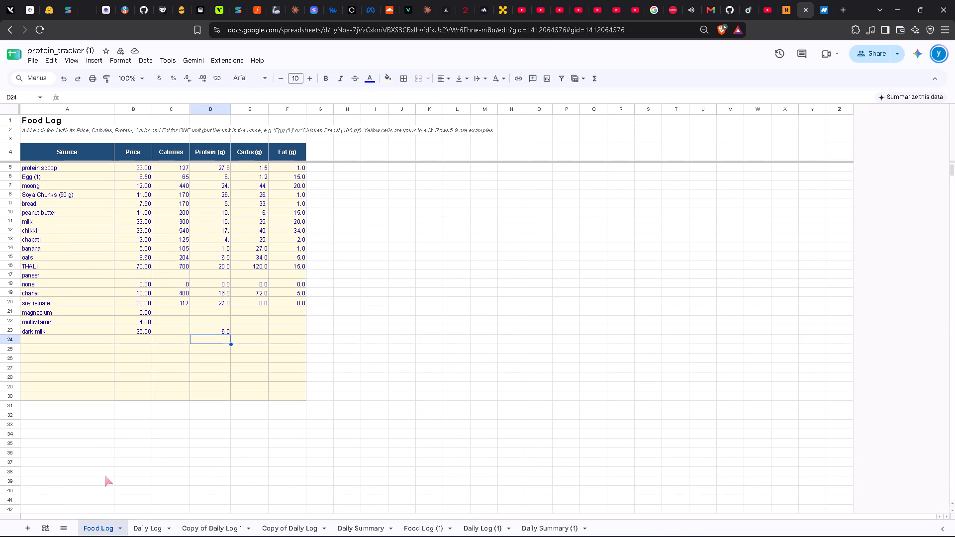
scroll(96, 432, "up", 1, "ctrl")
scroll(96, 432, "up", 4)
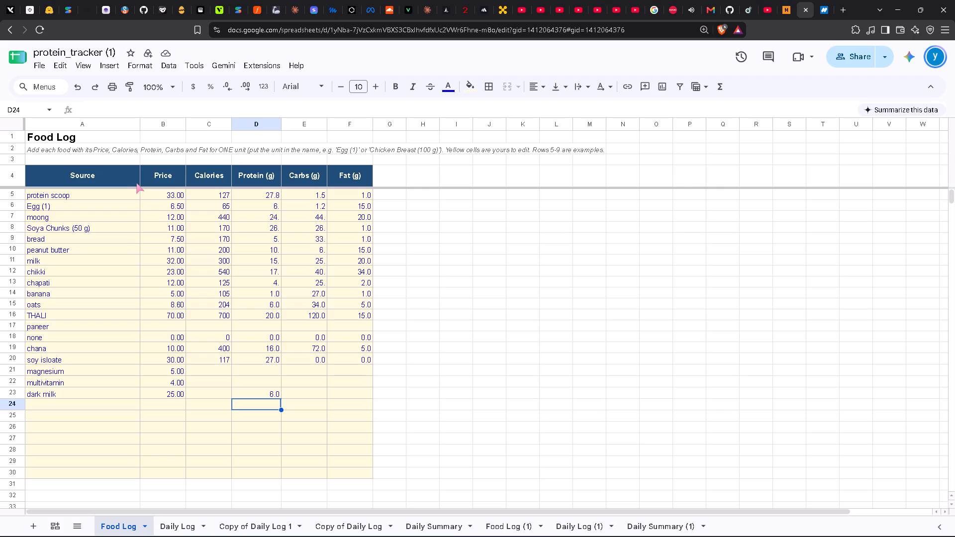
double_click(137, 183)
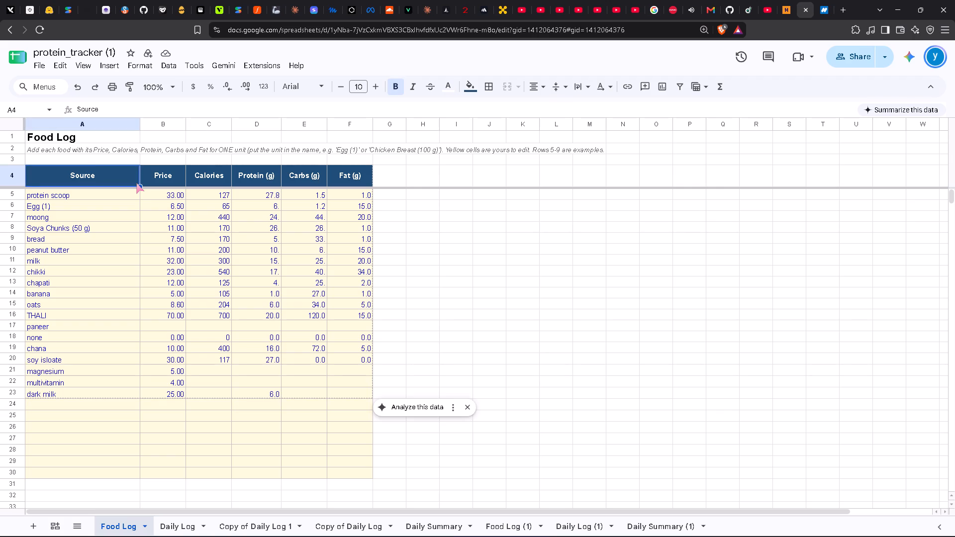
left_click(137, 183)
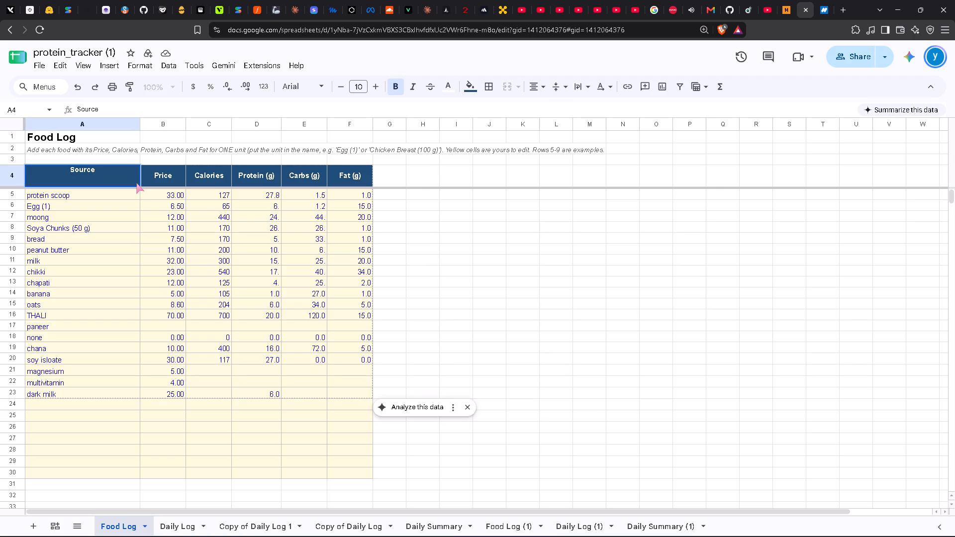
left_click(175, 194)
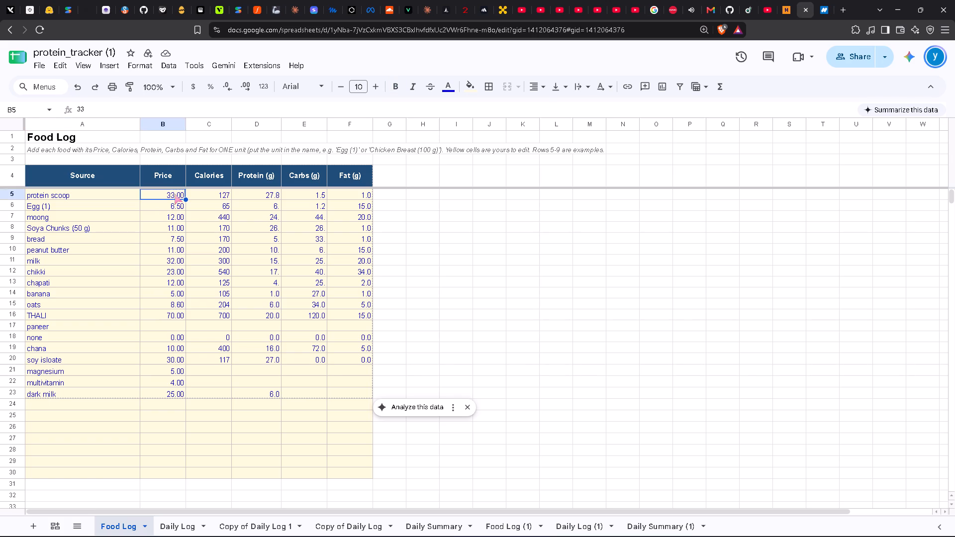
type("30")
key("Return")
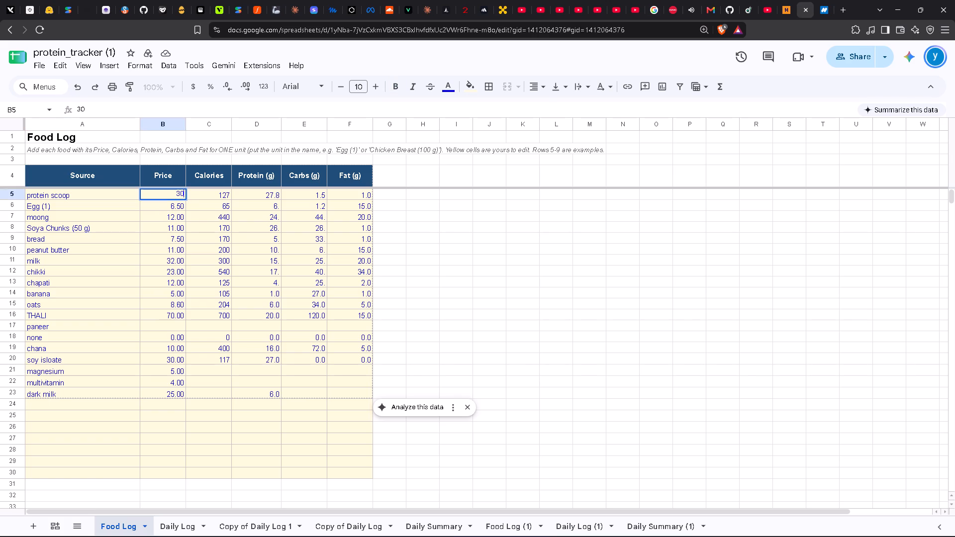
Examine the Daily Log's soy isolate entry, item costs and overall total alongside the food cost list below.
left_click(181, 519)
scroll(275, 381, "down", 4)
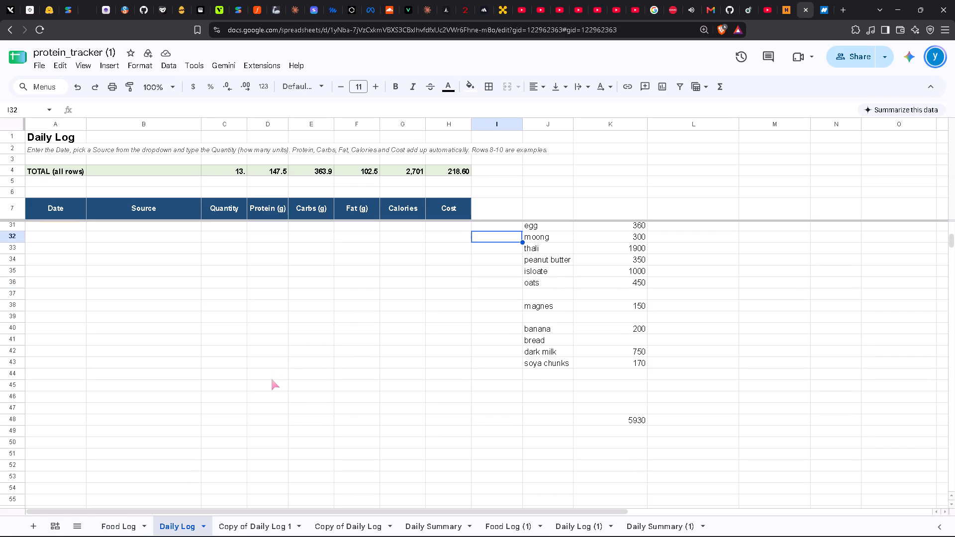
scroll(272, 380, "up", 7)
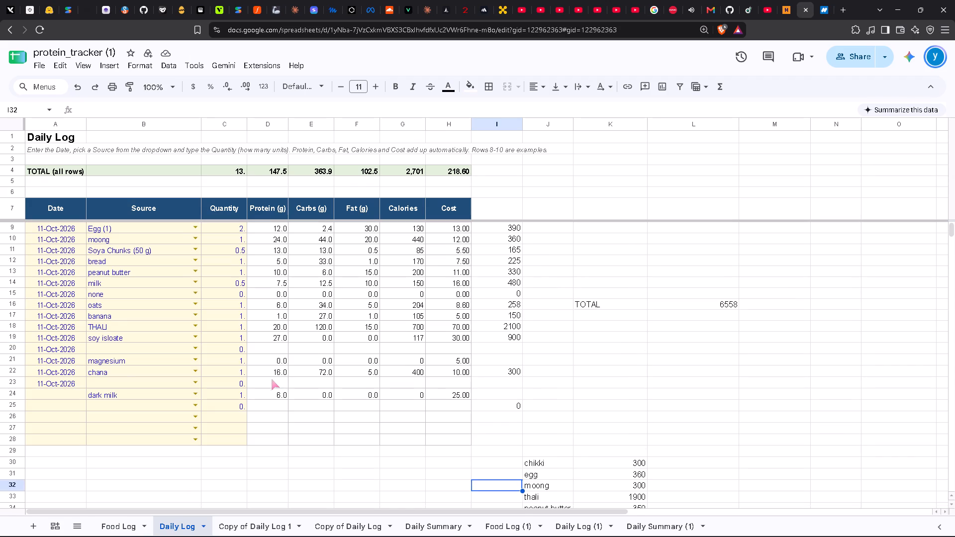
scroll(191, 392, "up", 4)
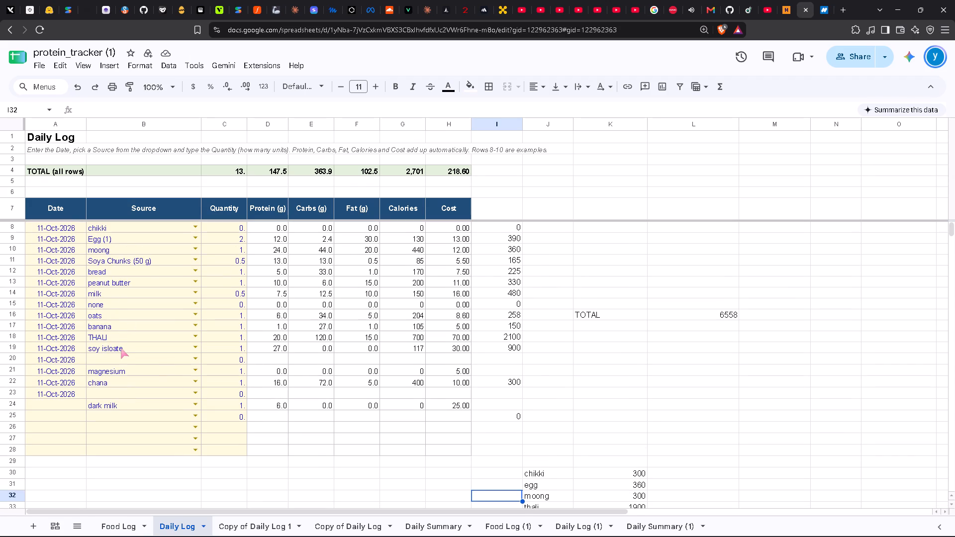
left_click(121, 349)
scroll(473, 383, "down", 2)
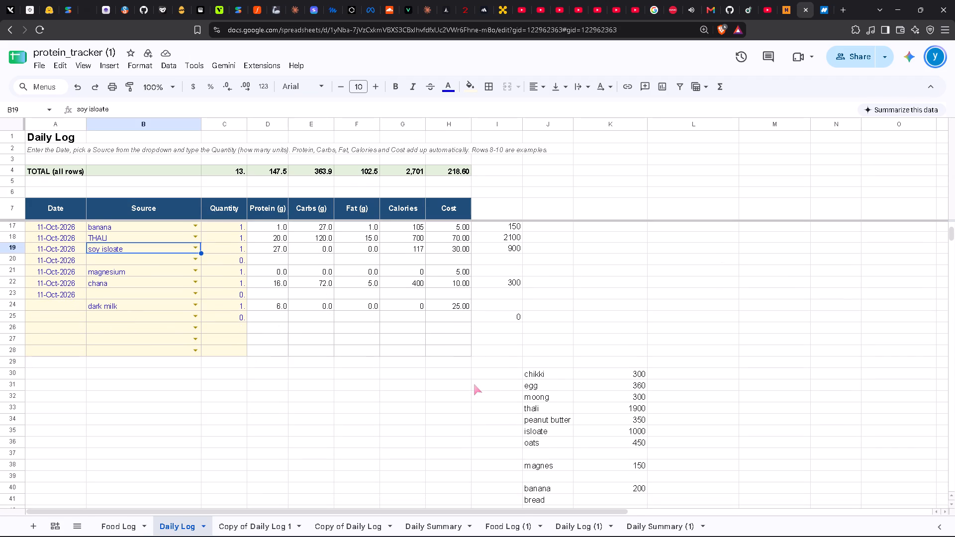
scroll(475, 385, "up", 5)
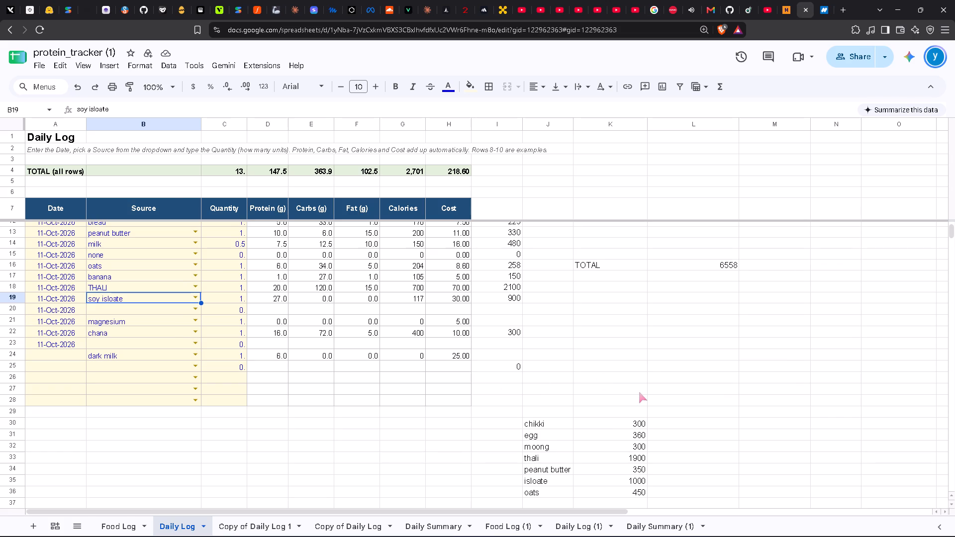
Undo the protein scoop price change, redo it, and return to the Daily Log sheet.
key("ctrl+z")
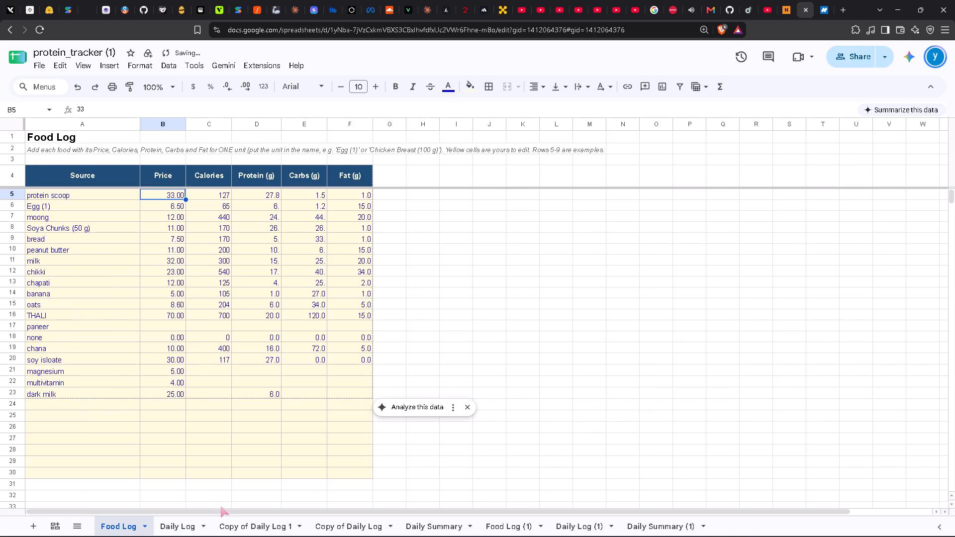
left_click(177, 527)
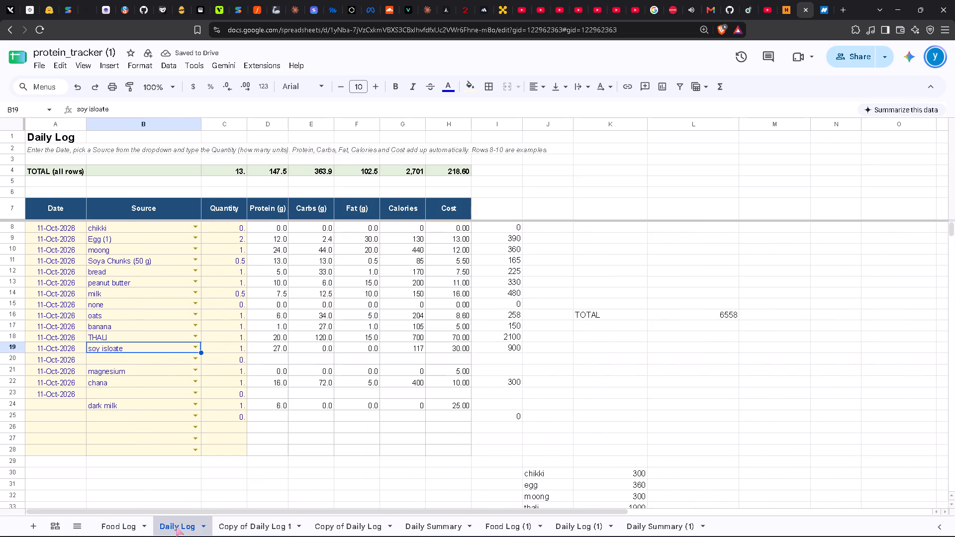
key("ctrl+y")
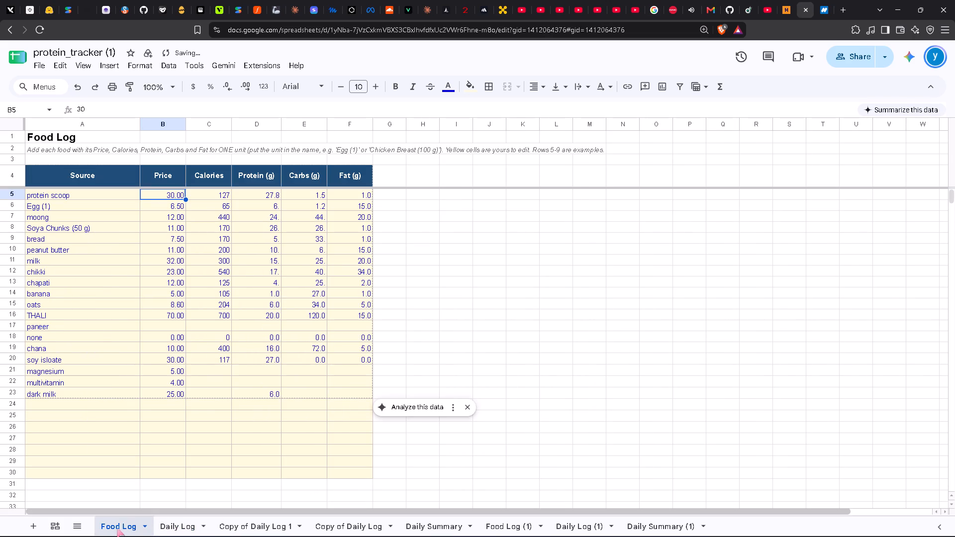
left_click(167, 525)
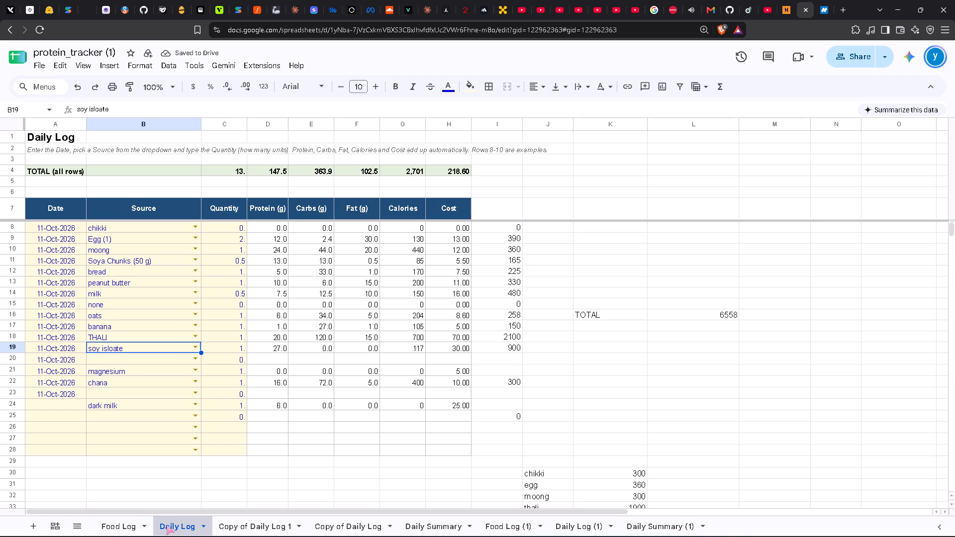
Set the price of moong to 10 in the Food Log sheet.
left_click(124, 522)
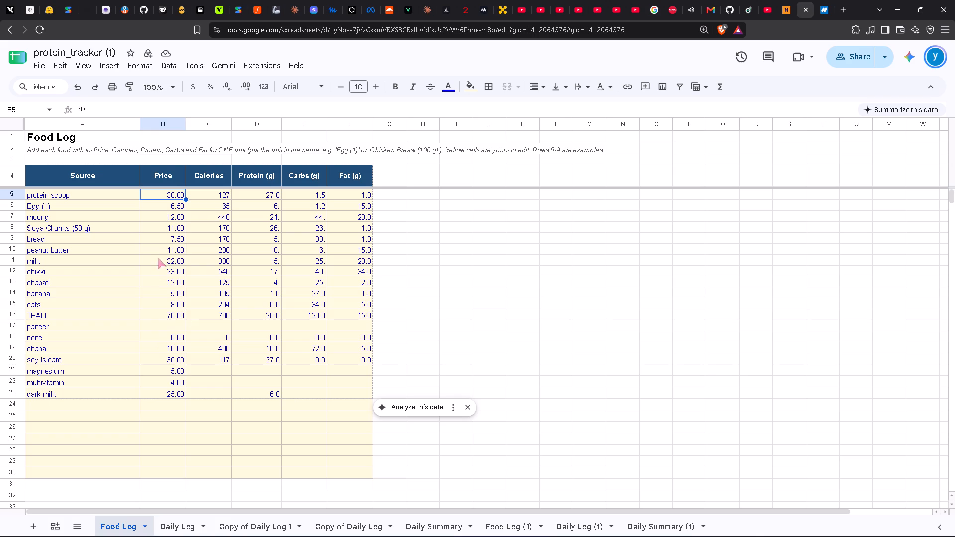
left_click(133, 213)
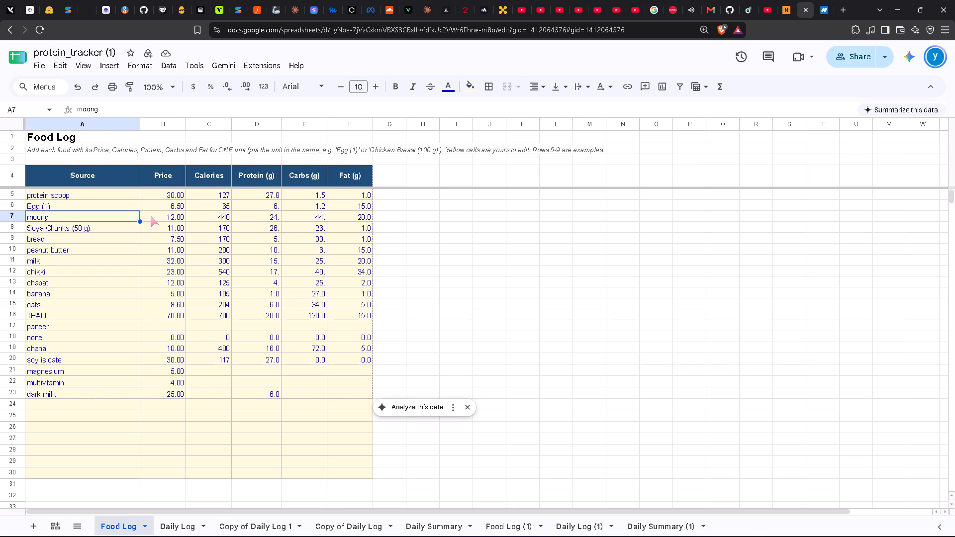
left_click(163, 215)
type("19")
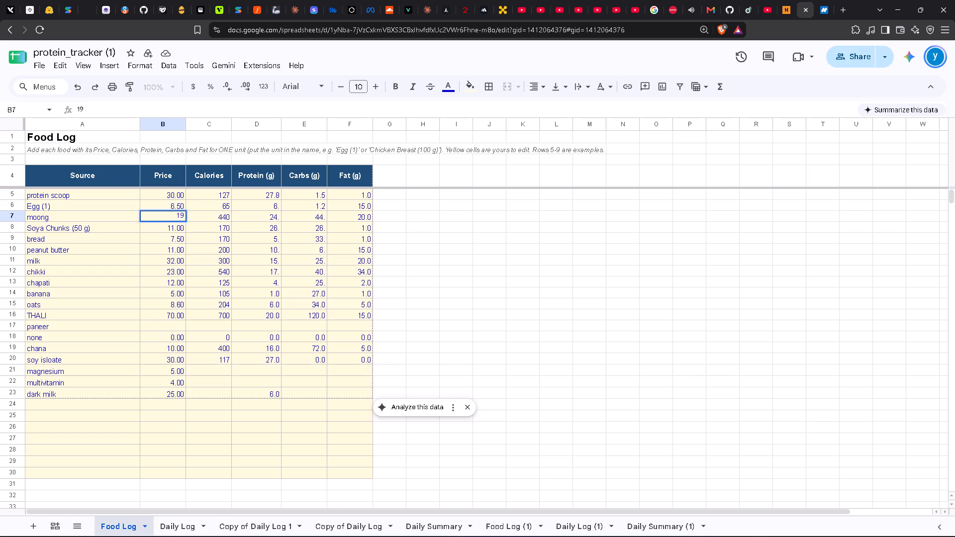
key("BackSpace")
key("0")
key("Return")
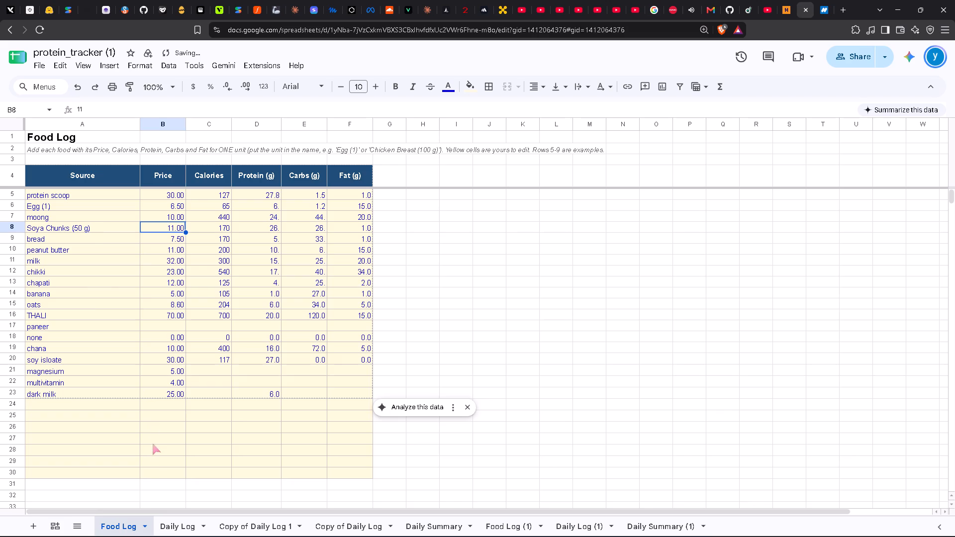
Check the Daily Log's item costs, and set the price of oats to 18 in the Food Log sheet.
left_click(173, 526)
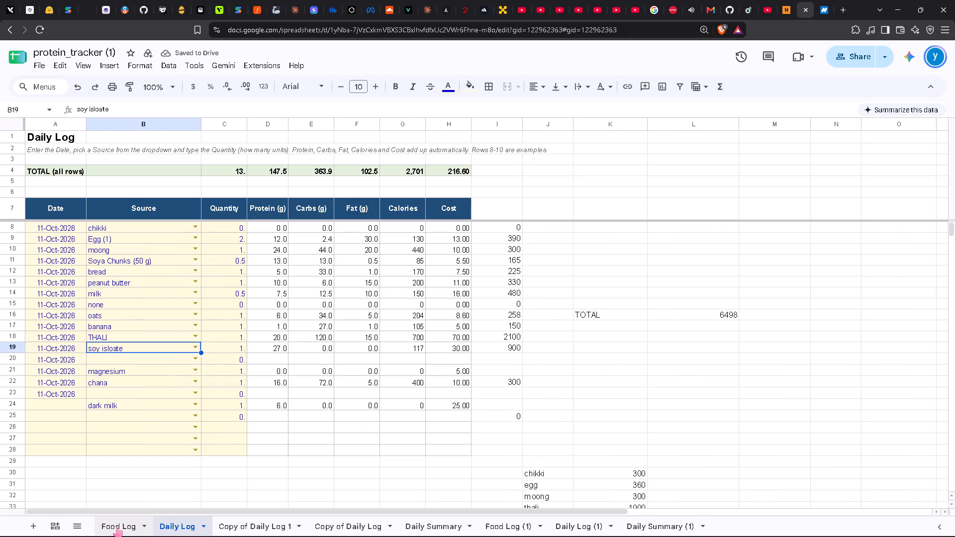
left_click(116, 527)
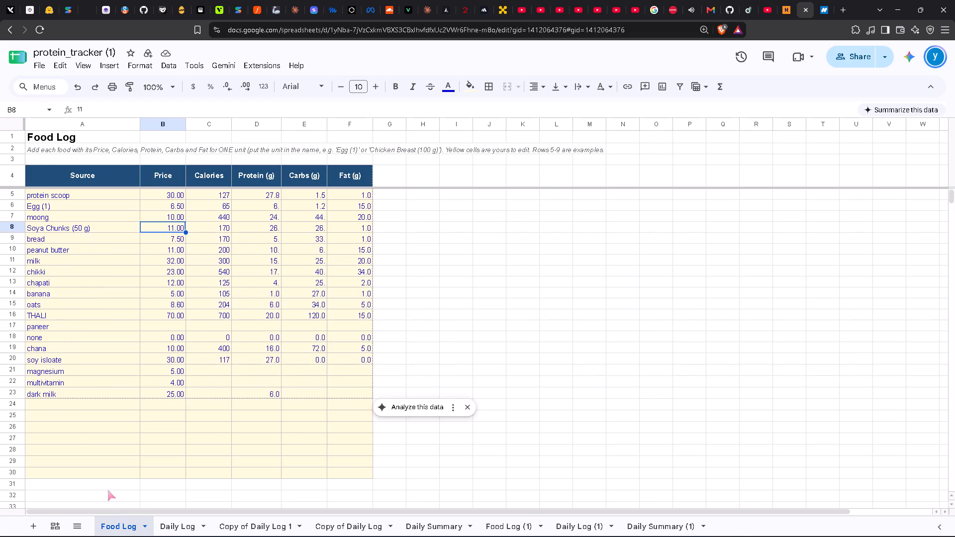
left_click(172, 531)
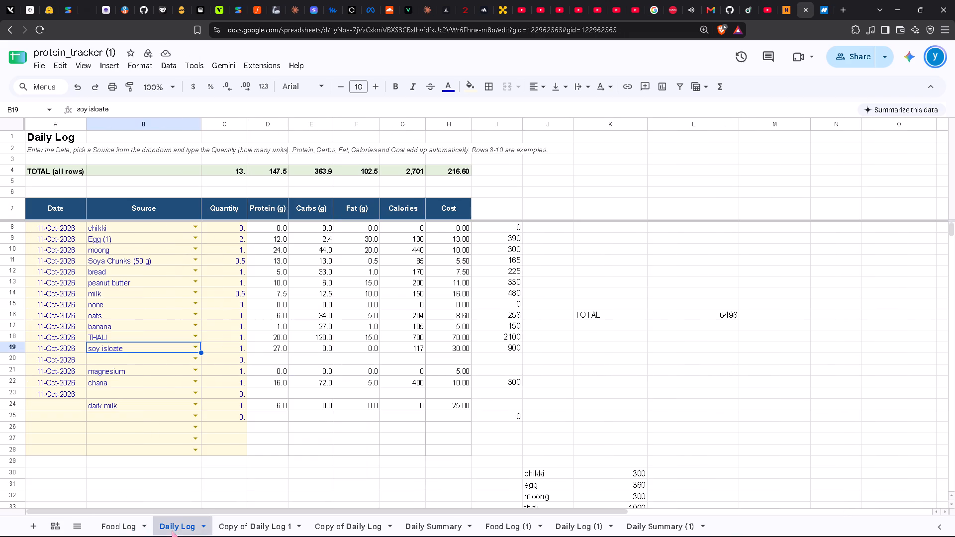
left_click(237, 227)
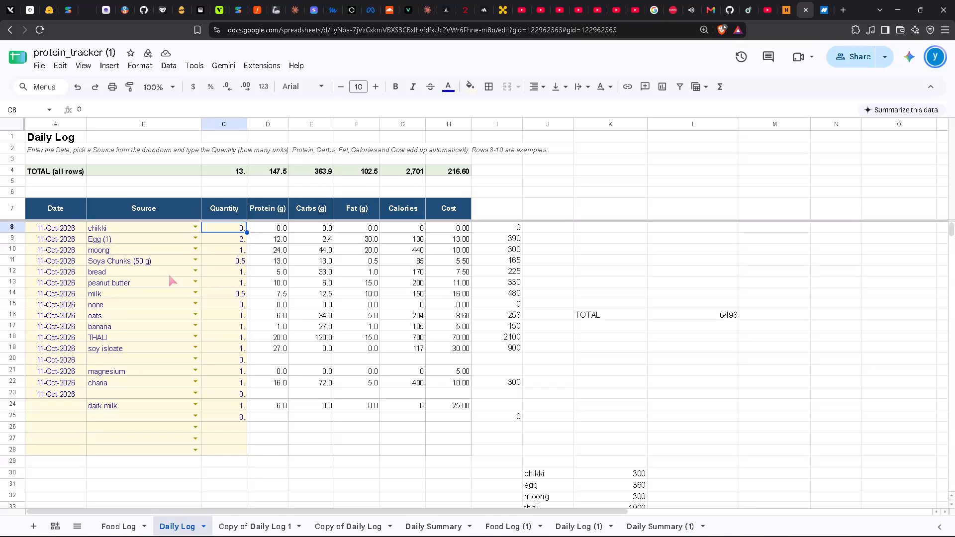
left_click(133, 315)
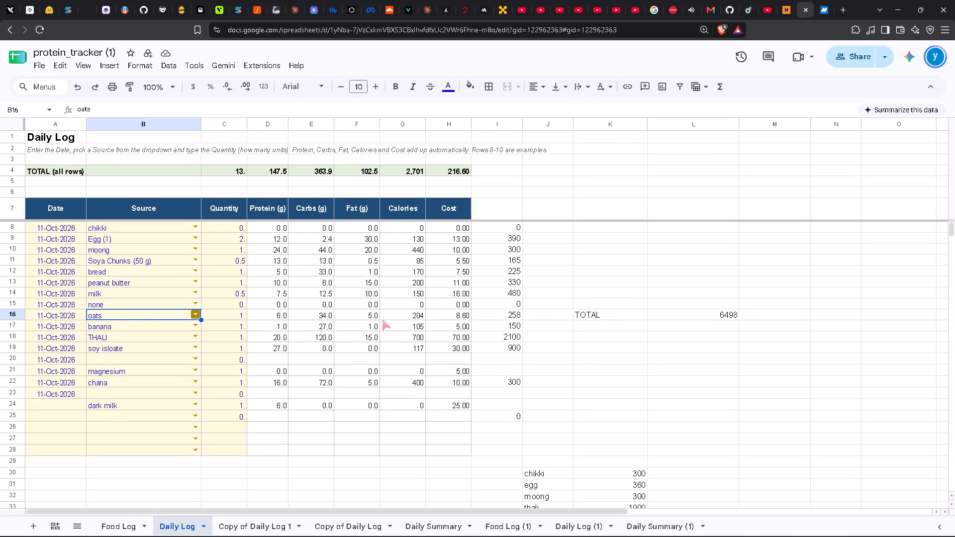
left_click(134, 522)
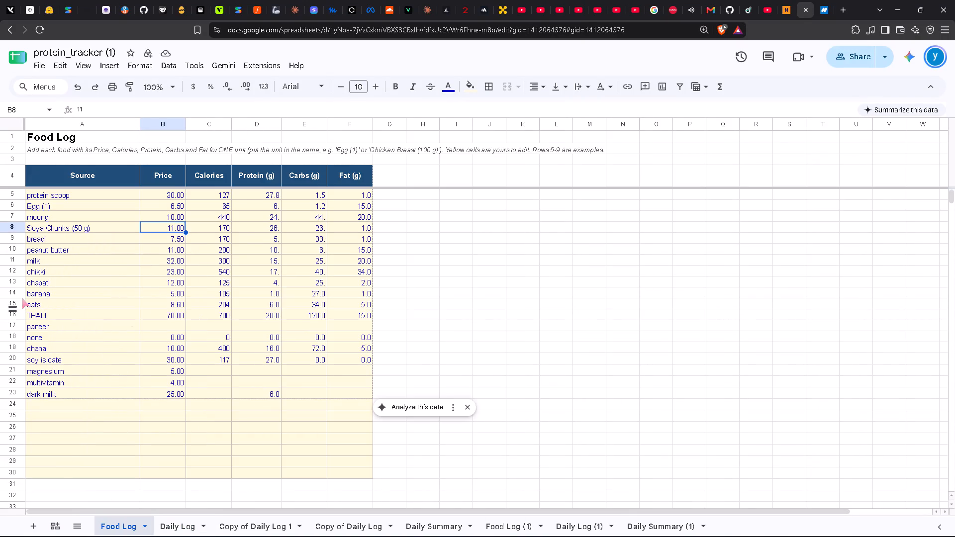
left_click(48, 300)
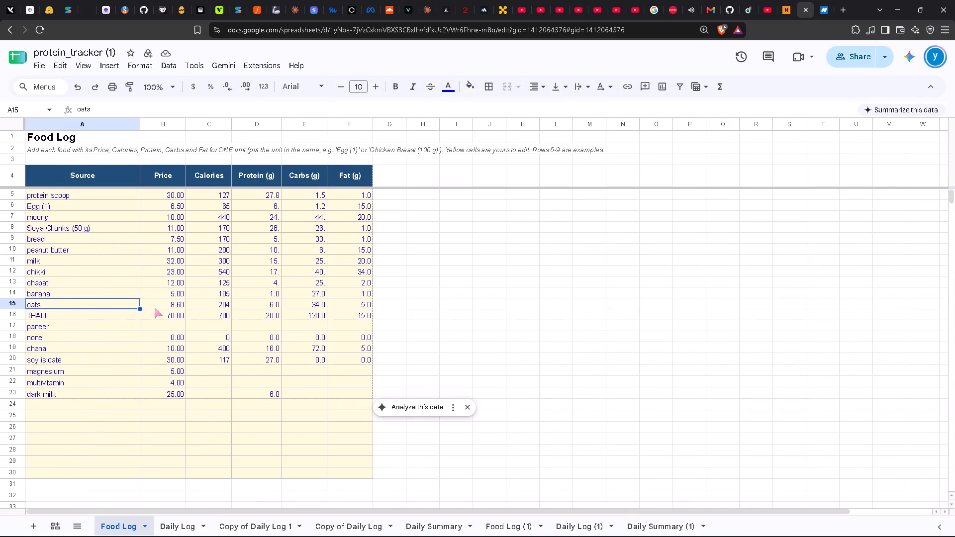
left_click(166, 304)
type("18")
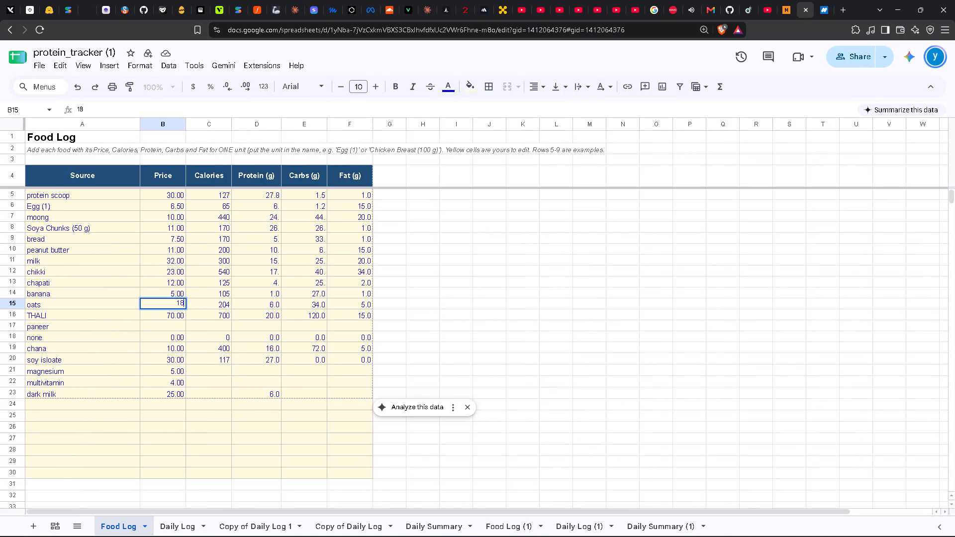
key("Return")
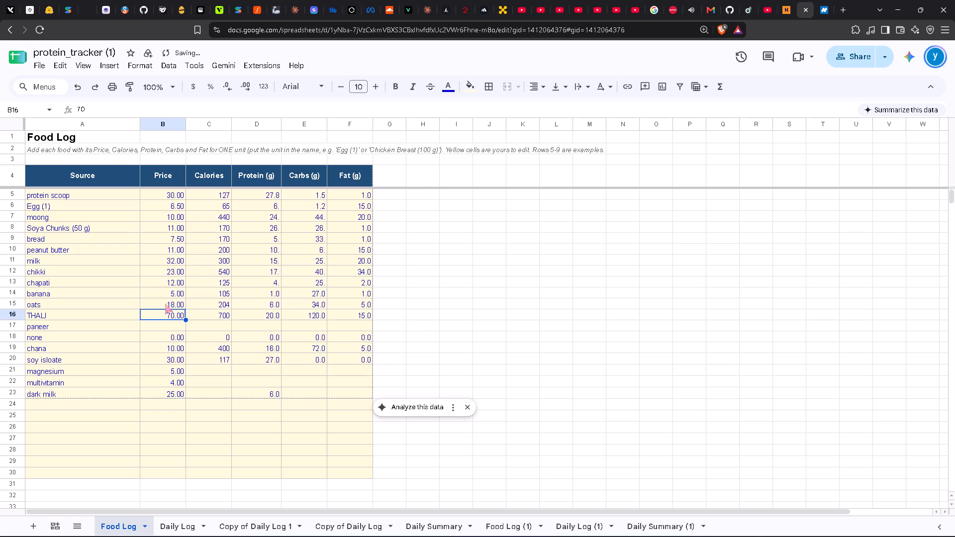
Select the Protein (g) value of oats in the Food Log sheet.
left_click(212, 306)
left_click(263, 308)
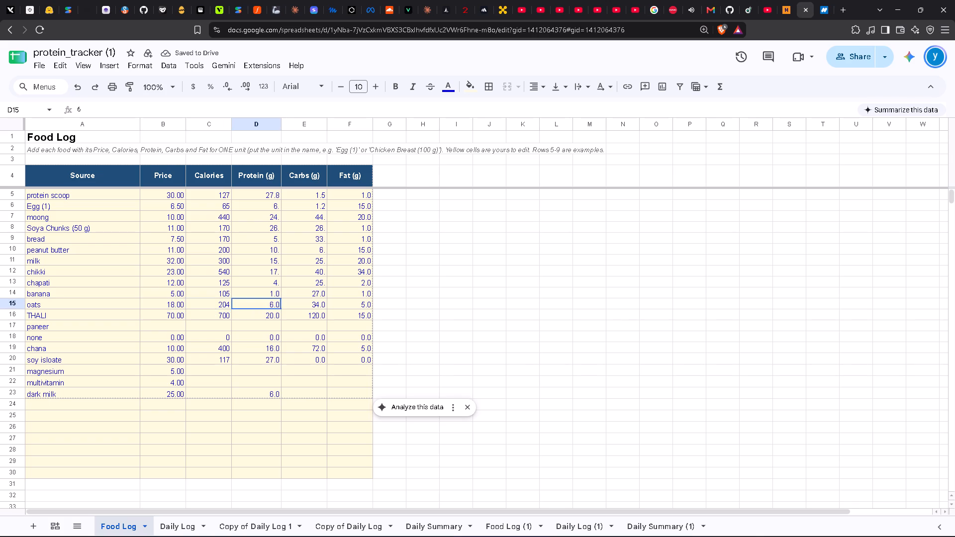